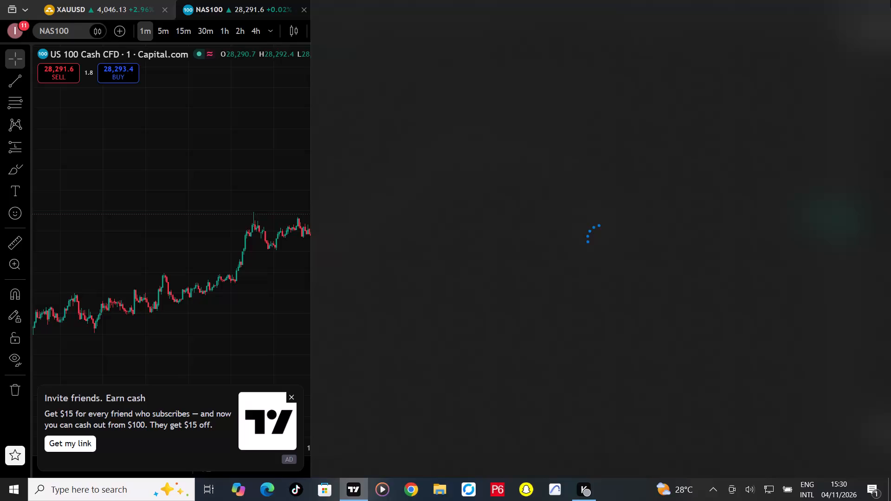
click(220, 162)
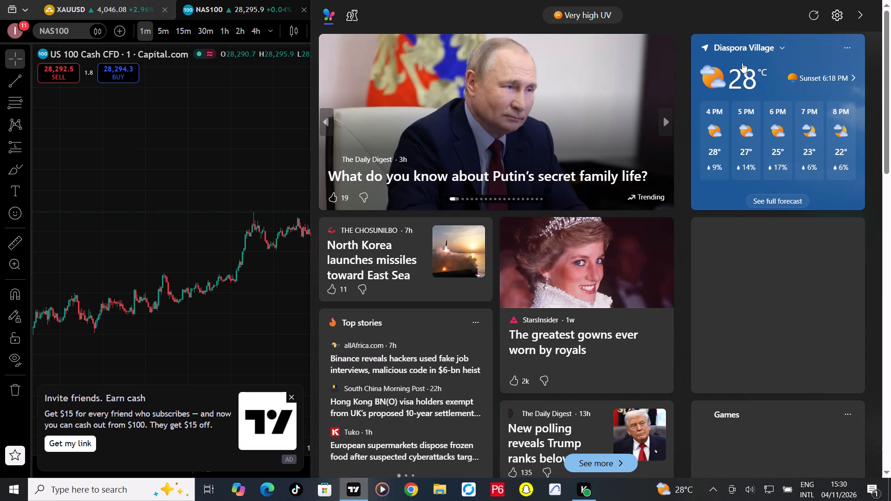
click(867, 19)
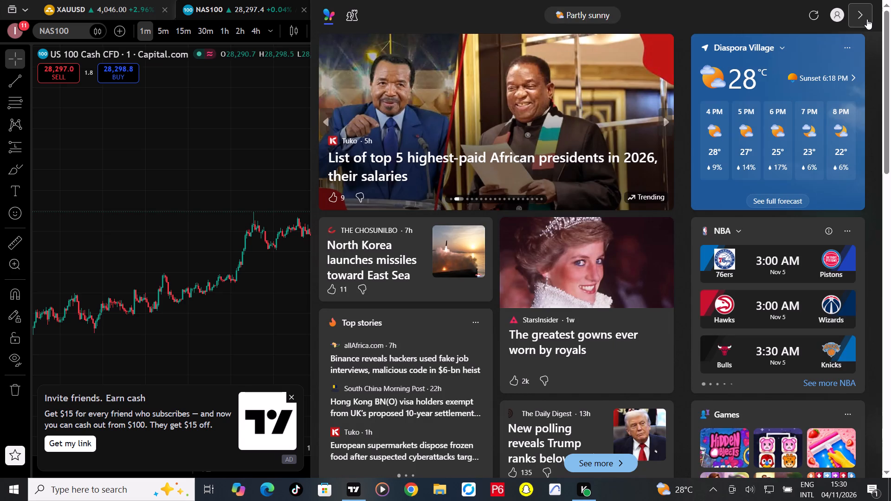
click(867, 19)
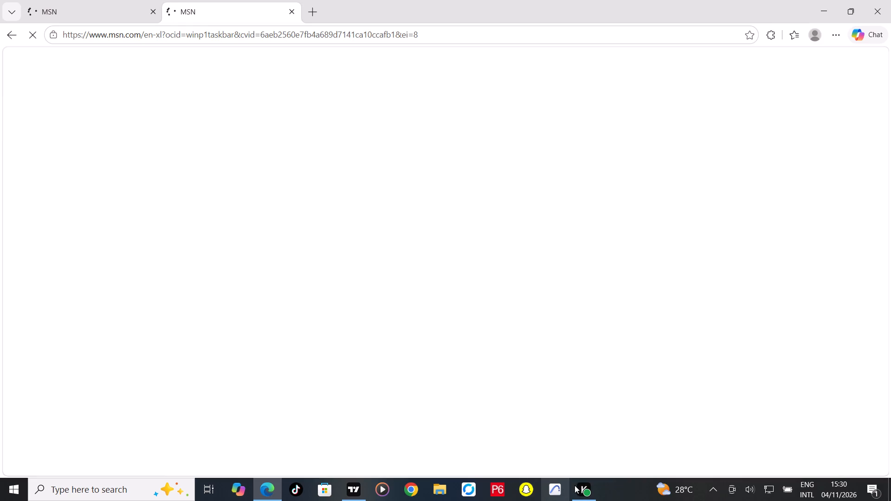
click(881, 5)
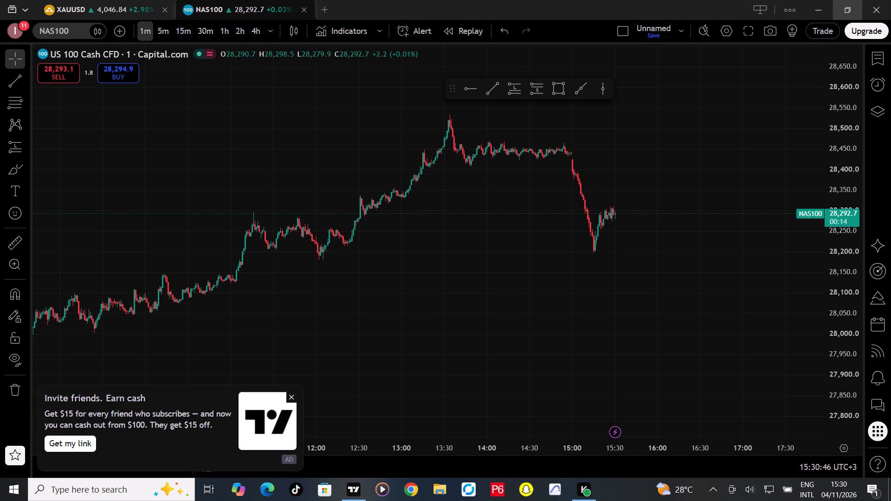
Switch the chart symbol from NAS100 to the US30 Index (Cash) from BlackBull Markets.
click(71, 34)
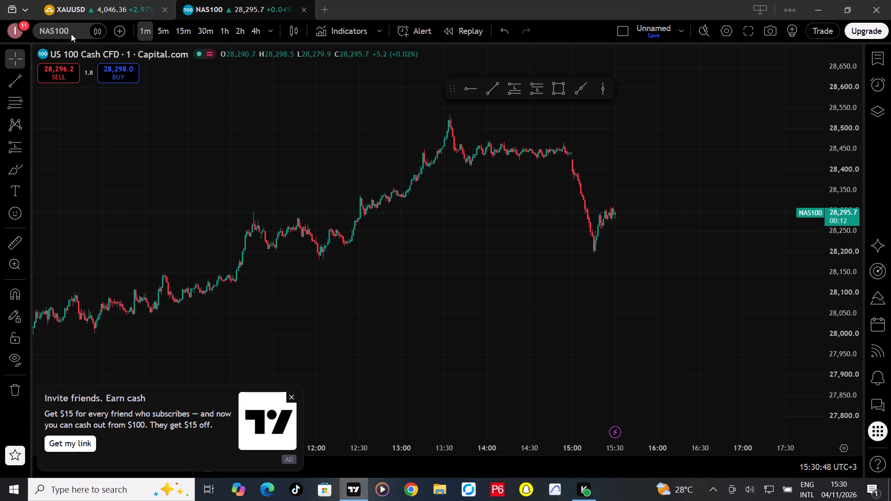
click(641, 71)
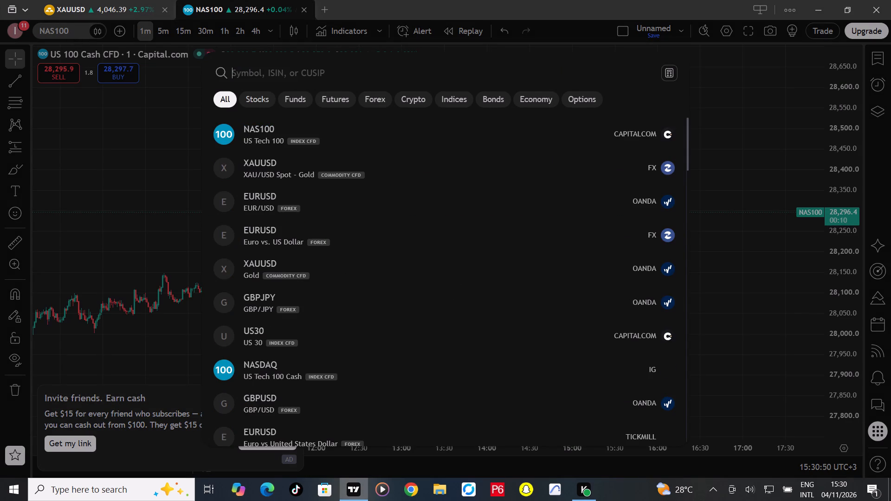
key(u)
key(s)
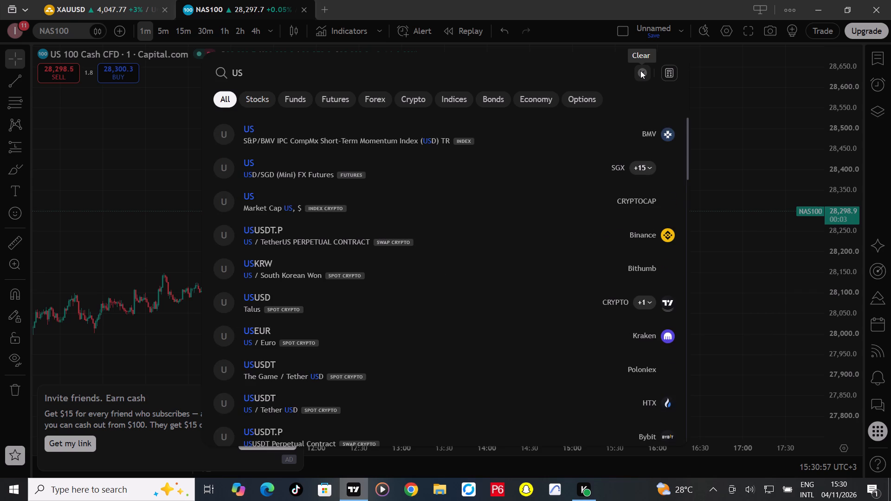
key(3)
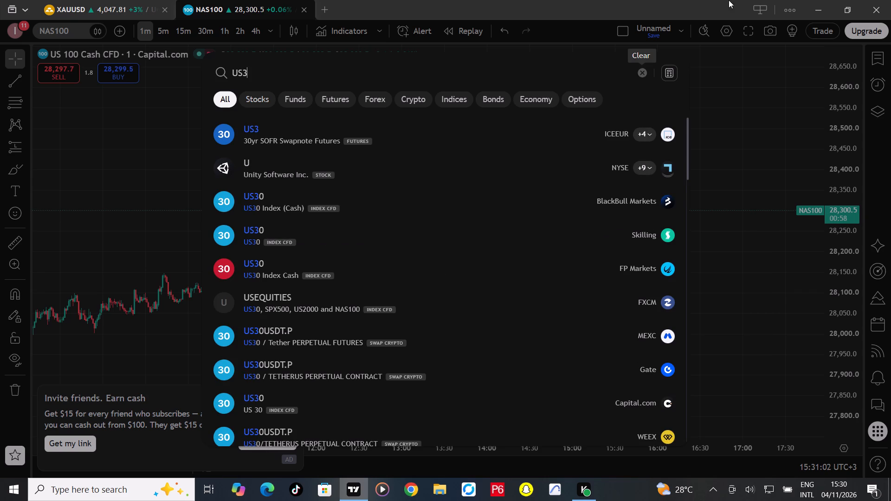
click(271, 214)
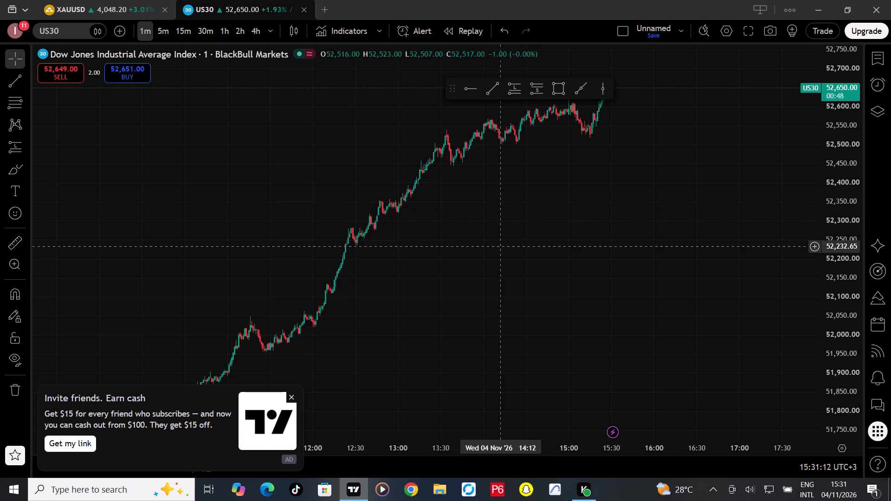
Examine the one-minute US30 price history from 4 November back to the afternoon of 3 November.
scroll(504, 245, down, 3)
scroll(828, 159, down, 1)
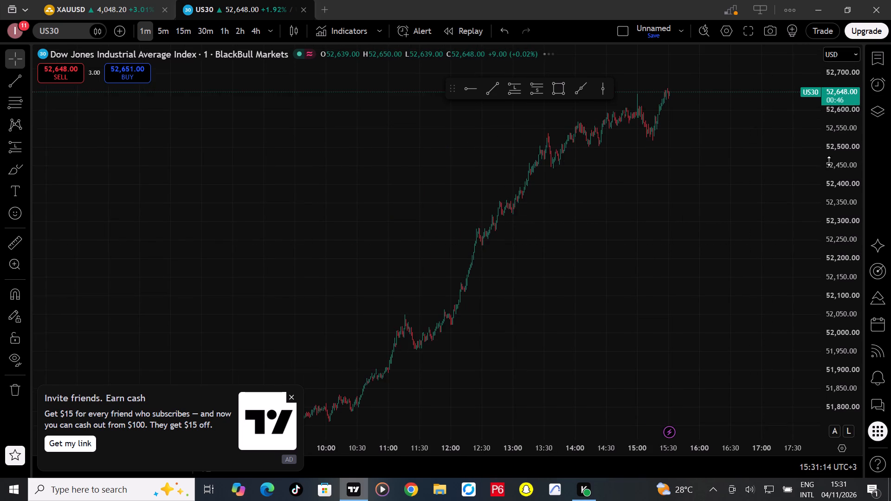
scroll(829, 161, down, 7)
drag(565, 250, 755, 154)
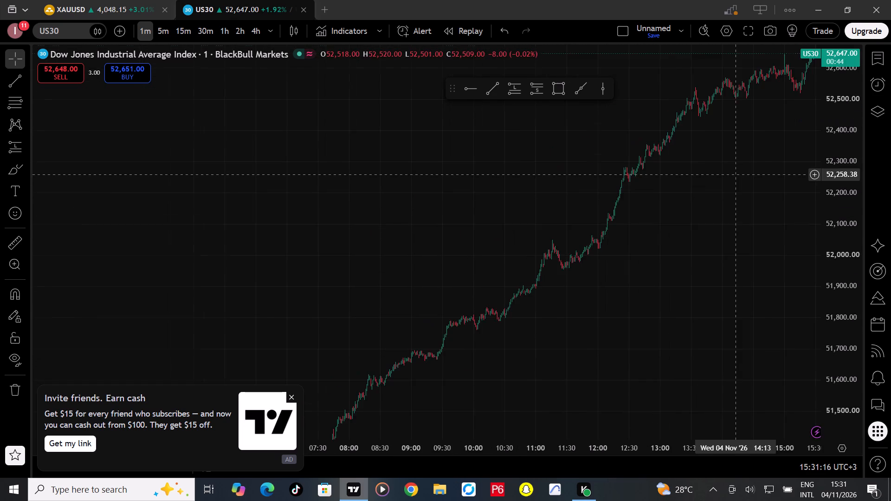
drag(755, 154, 780, 112)
drag(441, 261, 681, 168)
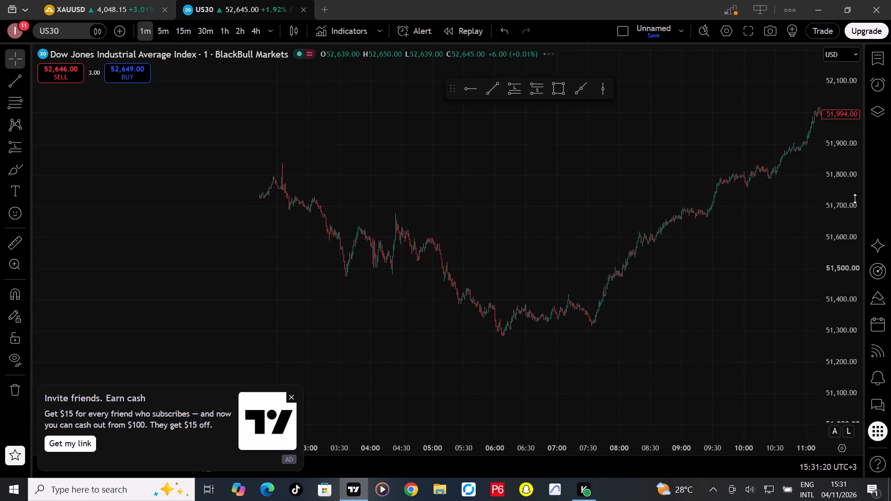
scroll(855, 198, up, 7)
scroll(574, 286, up, 4)
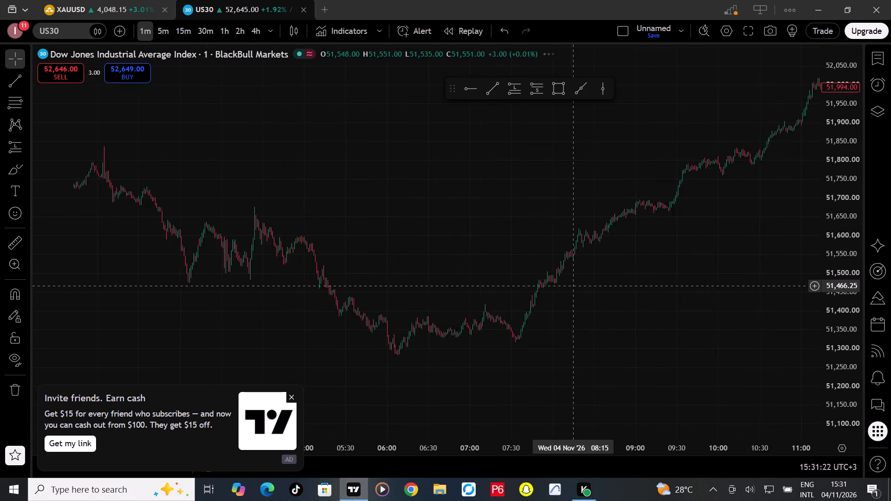
scroll(574, 286, up, 3)
drag(574, 288, 890, 185)
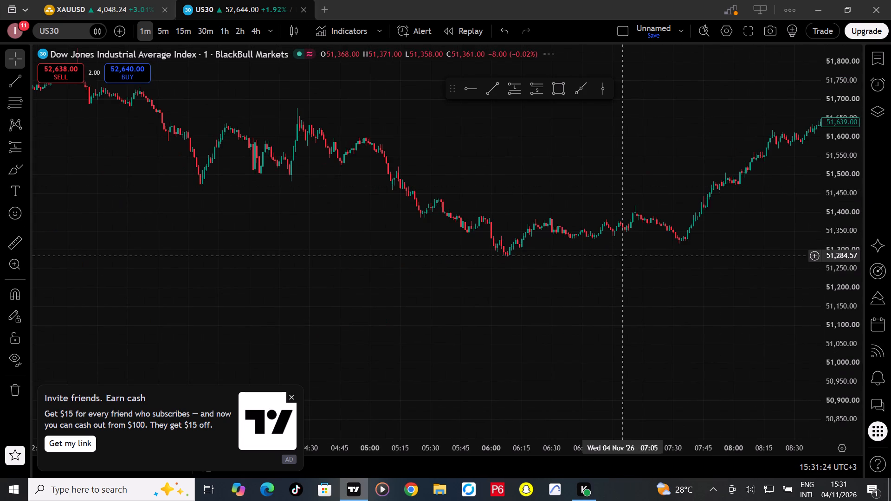
drag(537, 261, 758, 254)
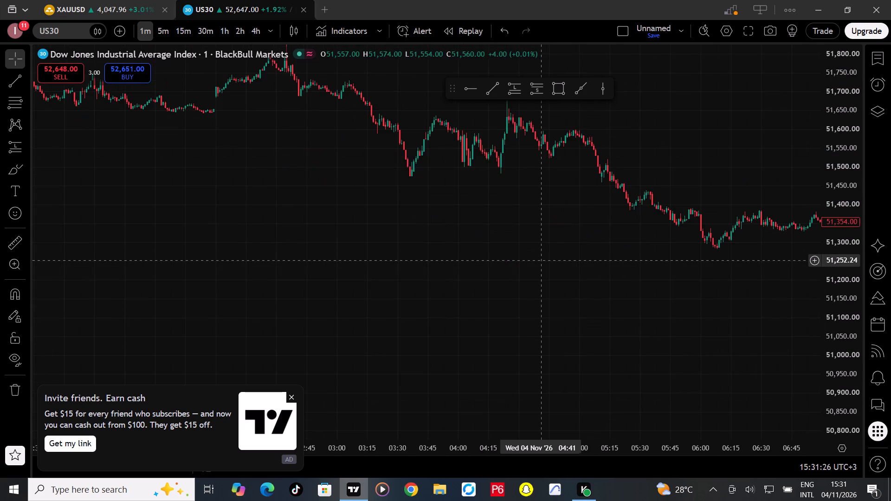
drag(541, 260, 760, 265)
drag(494, 258, 655, 297)
scroll(450, 292, down, 4)
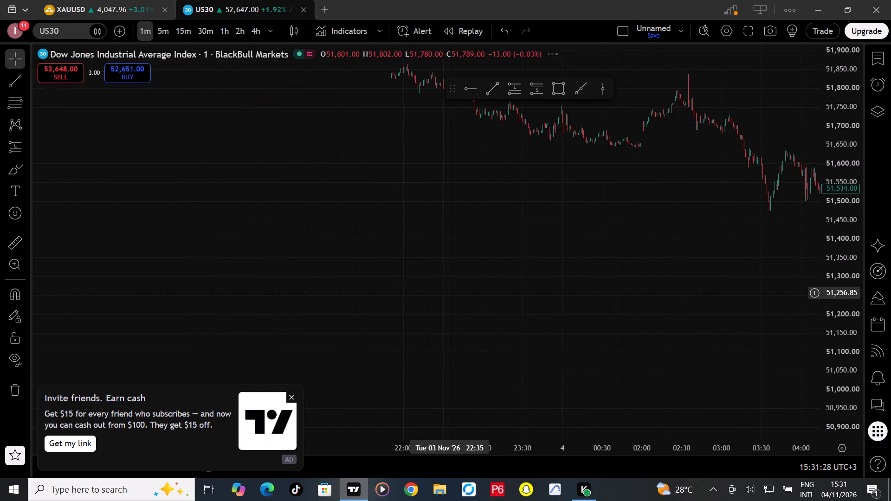
drag(450, 292, 690, 334)
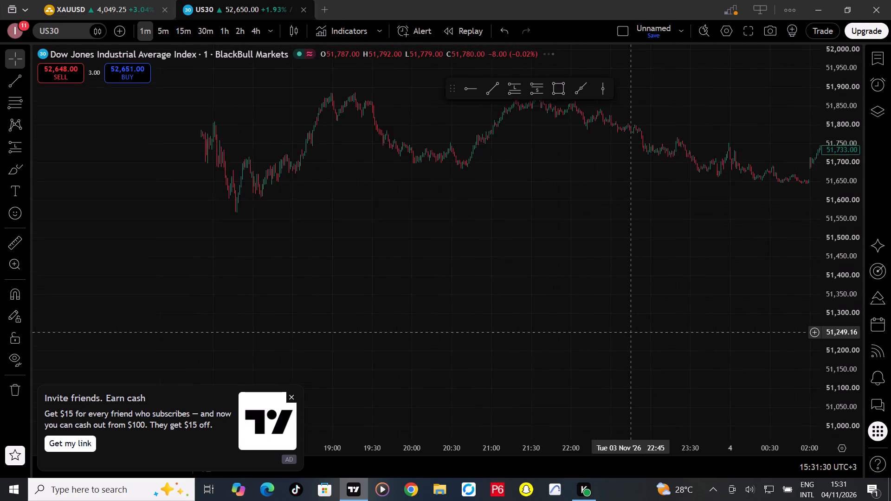
drag(690, 334, 716, 334)
drag(569, 311, 671, 330)
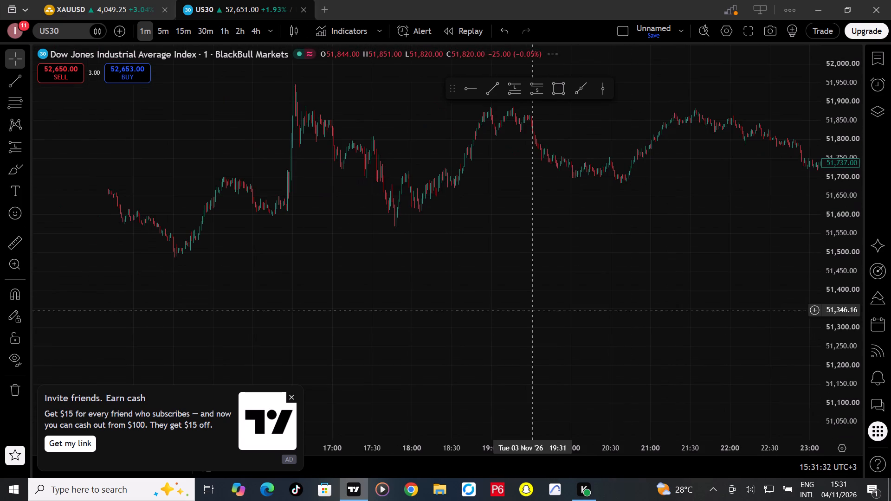
drag(544, 315, 662, 328)
drag(557, 304, 588, 312)
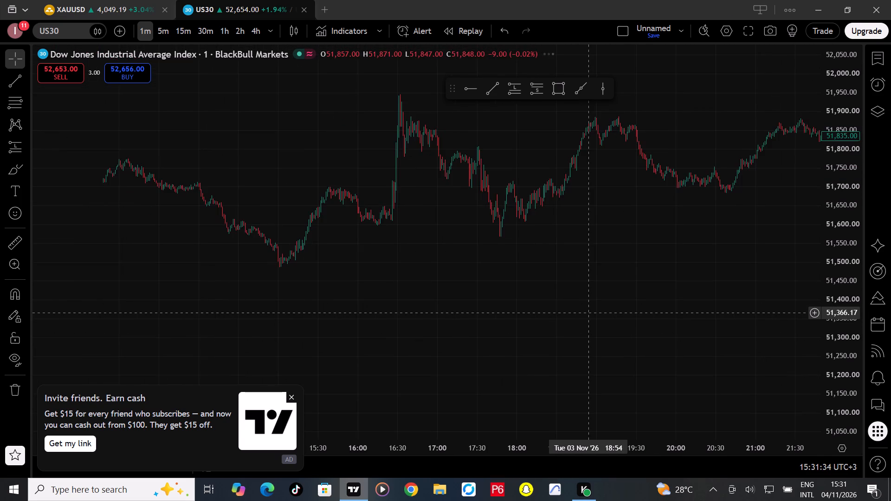
drag(588, 312, 676, 318)
drag(609, 313, 621, 316)
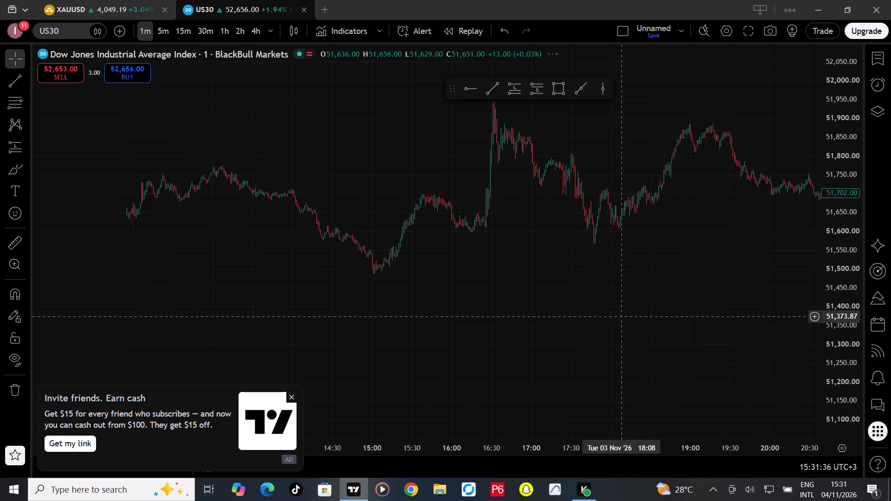
drag(621, 316, 671, 322)
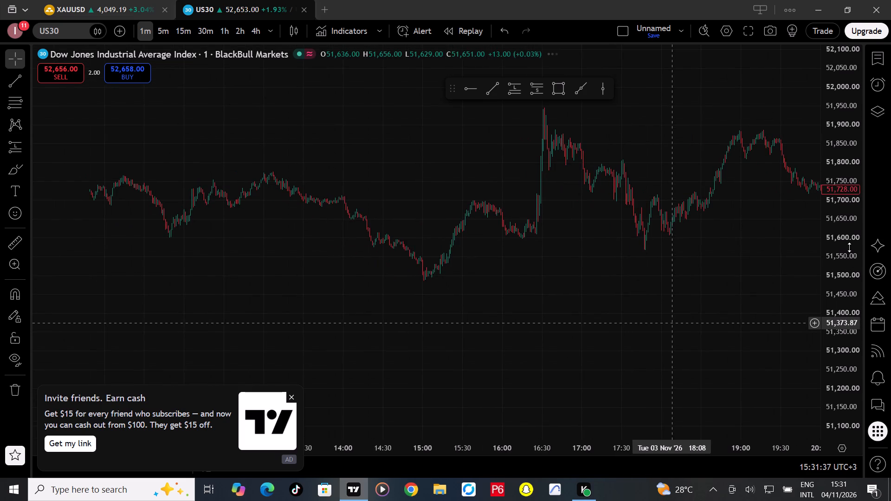
Place a vertical line on the US30 chart at 17:00 on Tuesday 3 November.
scroll(849, 247, up, 7)
scroll(633, 264, up, 4)
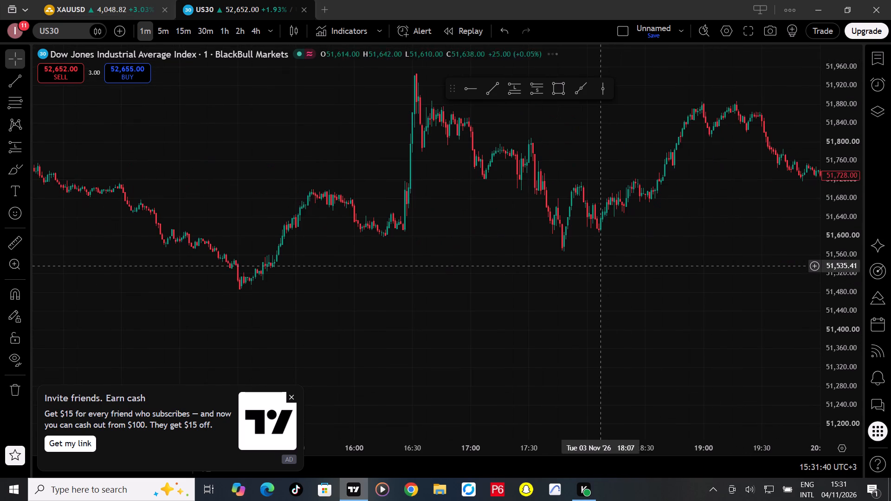
drag(598, 266, 669, 302)
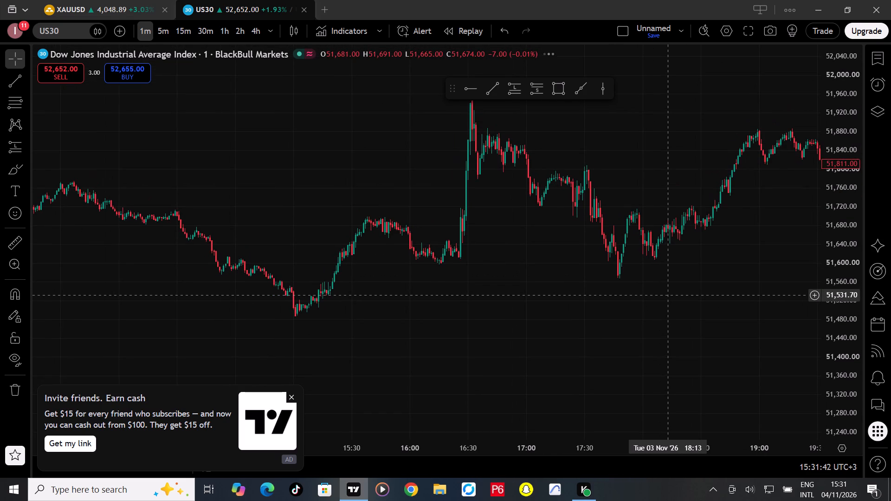
drag(669, 302, 670, 315)
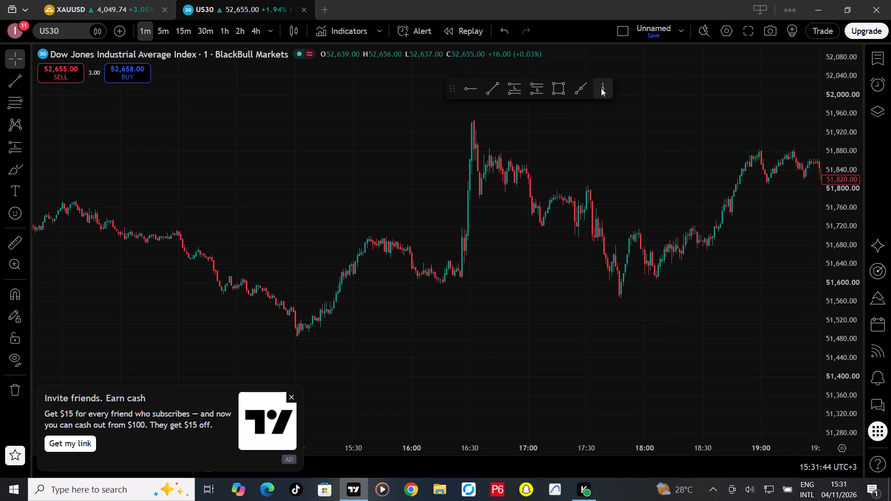
click(601, 88)
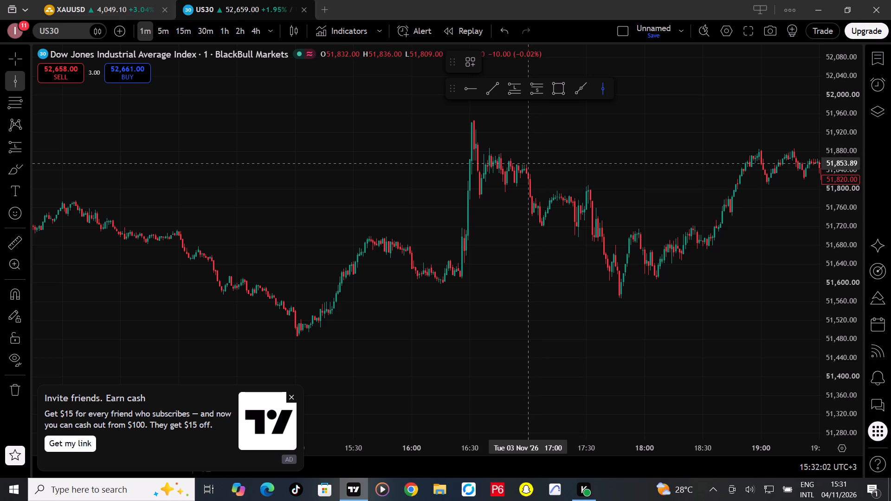
click(528, 163)
click(552, 231)
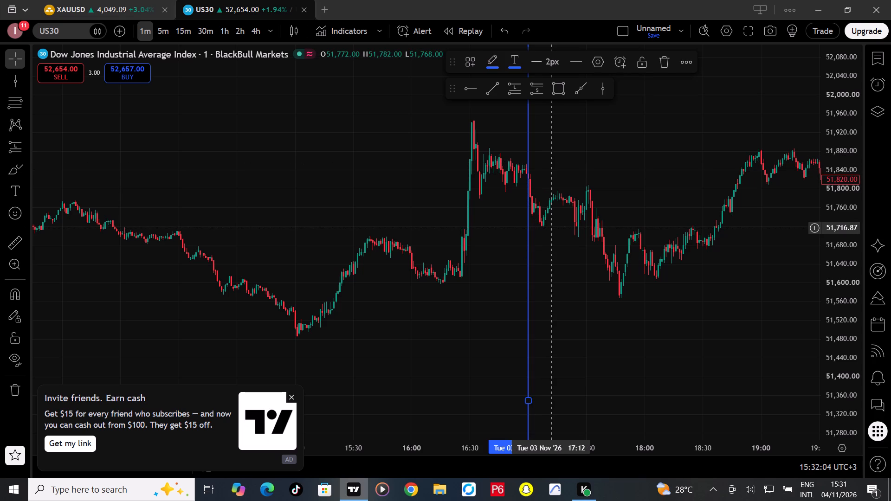
Move the vertical line to 16:09 on Tuesday 3 November, ahead of the sharp rally.
drag(579, 296, 672, 296)
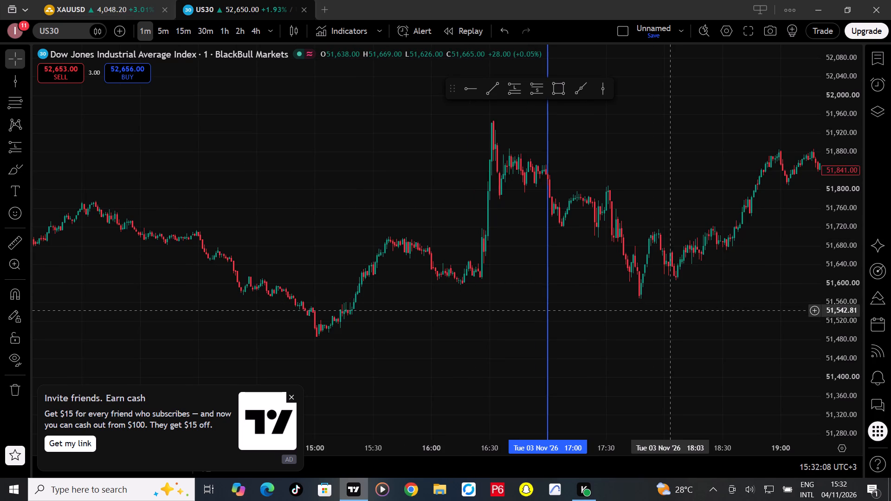
drag(670, 310, 788, 287)
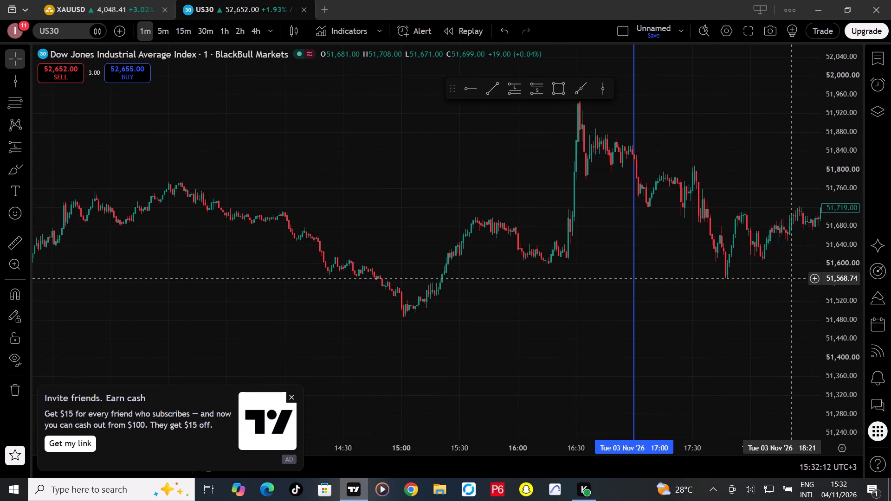
click(634, 285)
drag(634, 285, 622, 290)
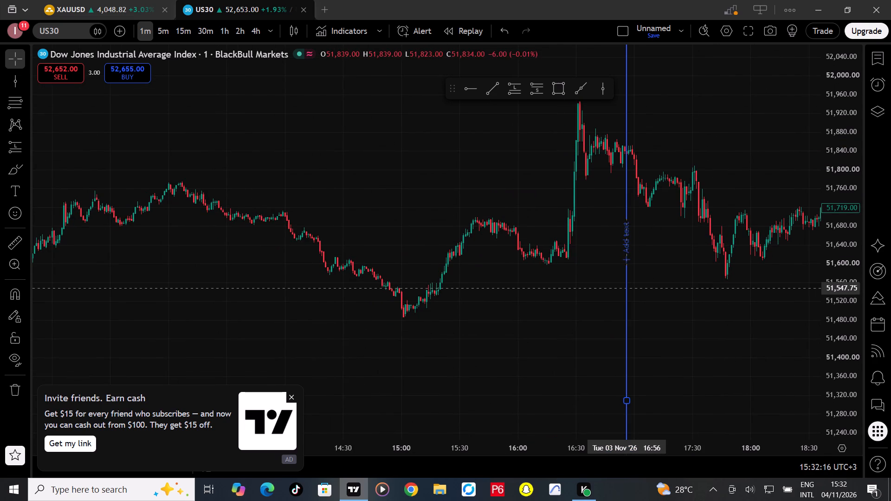
drag(622, 290, 594, 294)
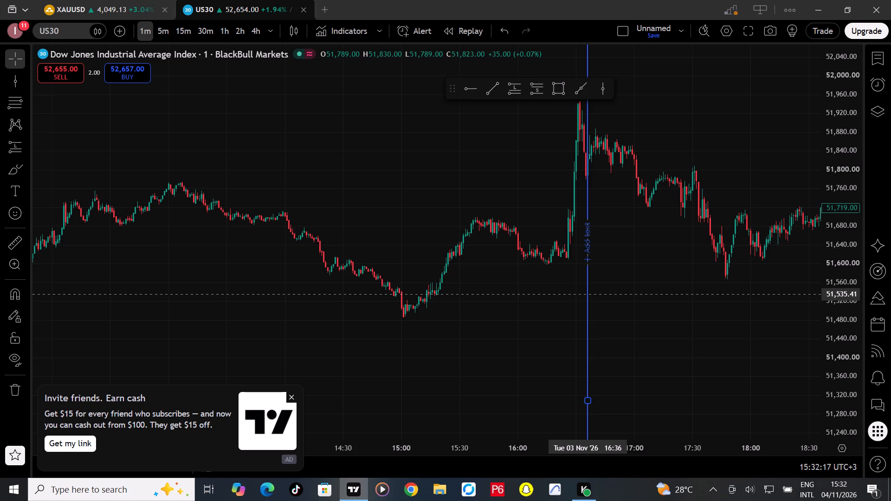
drag(594, 294, 564, 295)
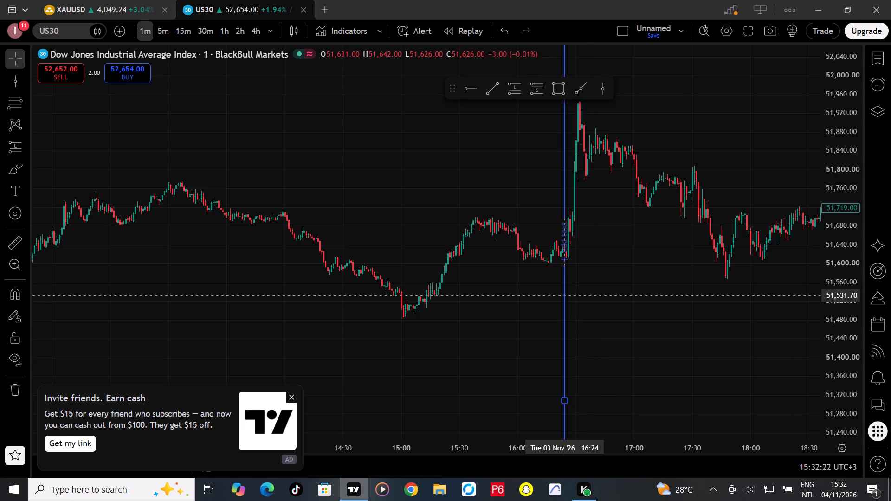
drag(564, 295, 508, 295)
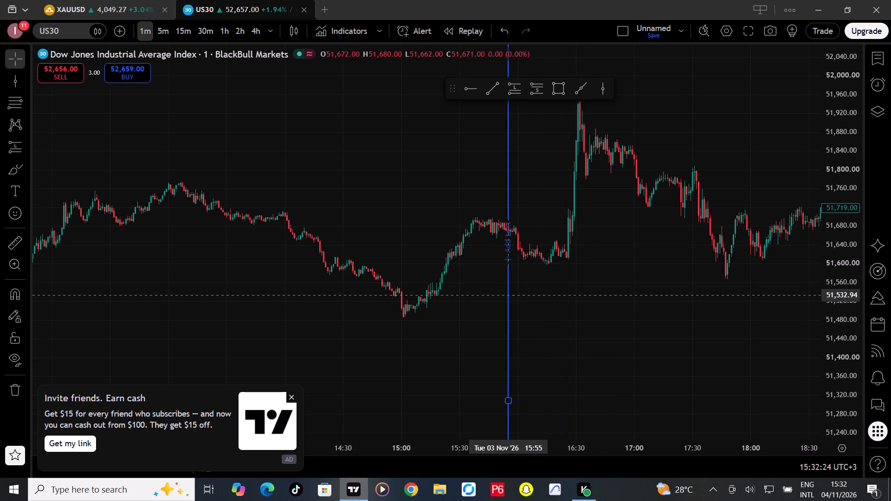
drag(508, 295, 538, 289)
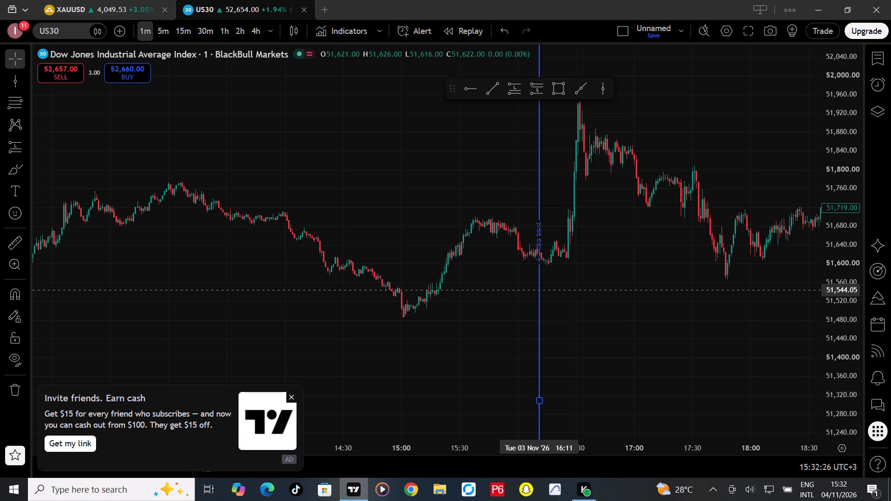
drag(538, 289, 535, 290)
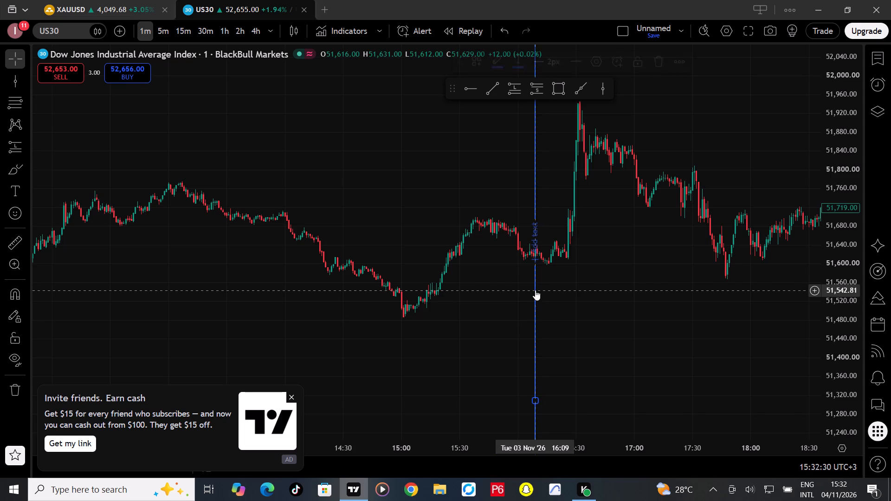
Examine the US30 candles around the vertical line and the preceding price action on the afternoon of 3 November.
scroll(847, 243, up, 2)
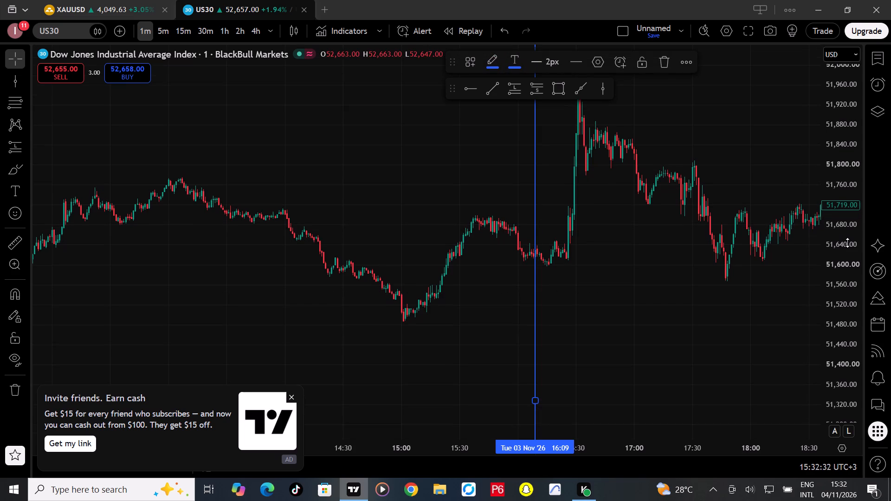
scroll(847, 243, up, 14)
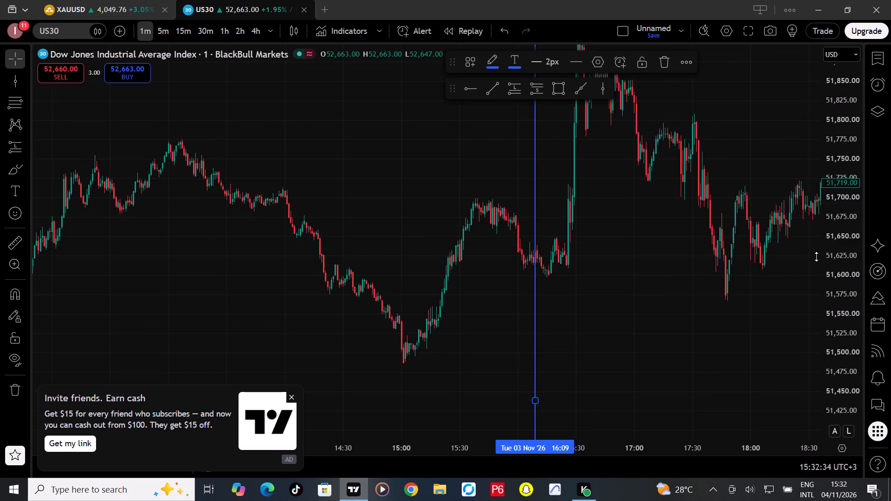
scroll(666, 330, up, 4)
drag(632, 336, 692, 323)
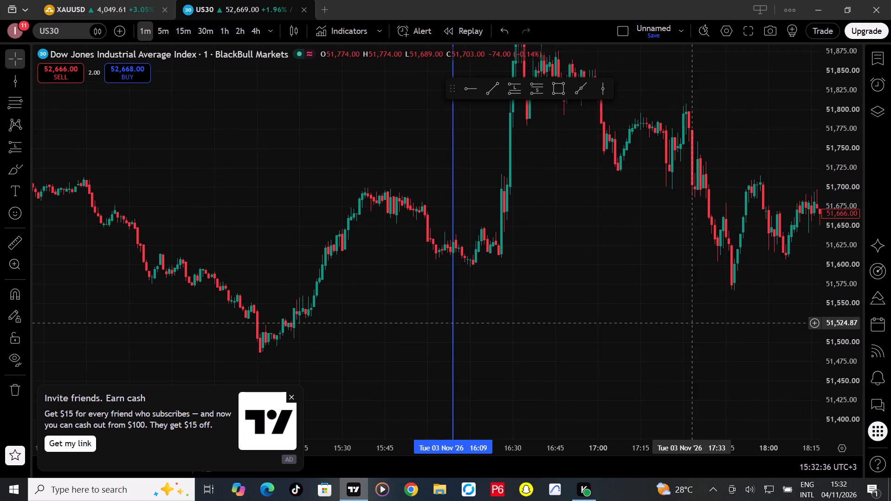
drag(456, 294, 604, 317)
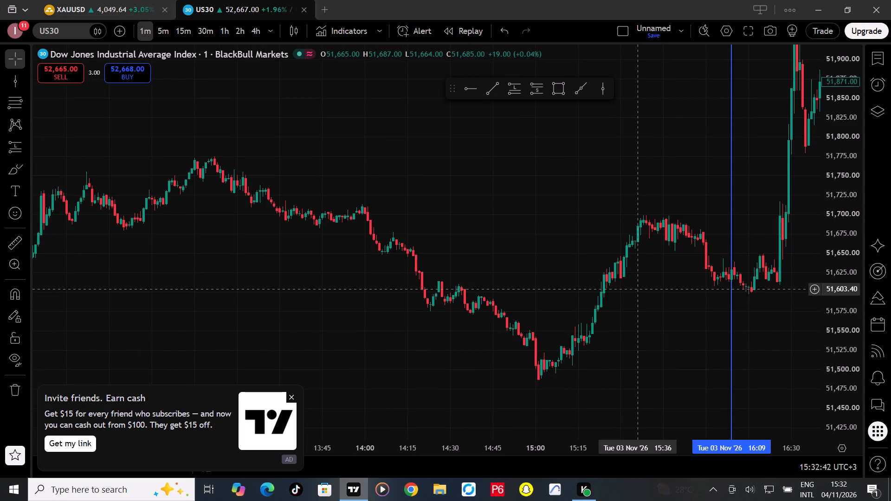
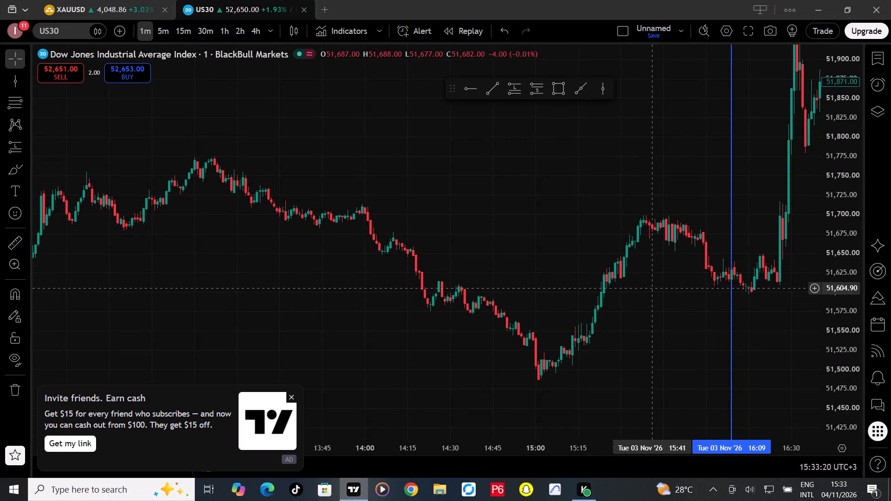
Move the vertical line to 16:00 on Tuesday 3 November.
drag(694, 309, 608, 266)
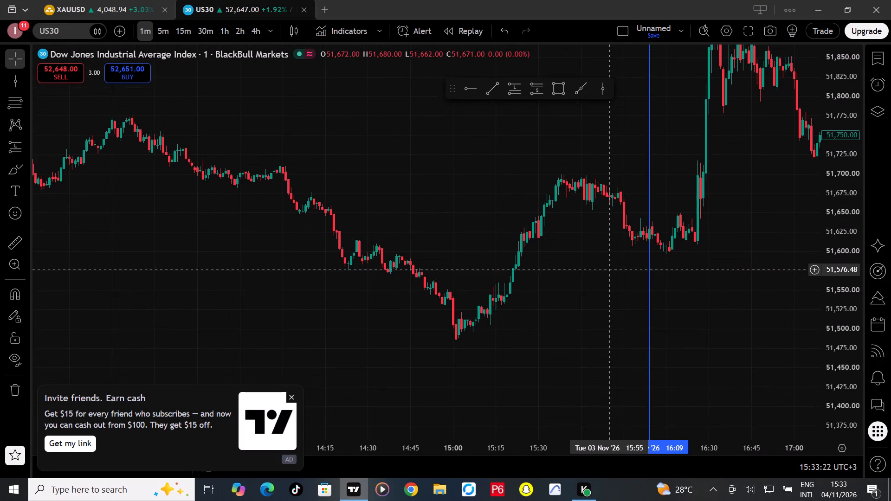
drag(608, 266, 593, 247)
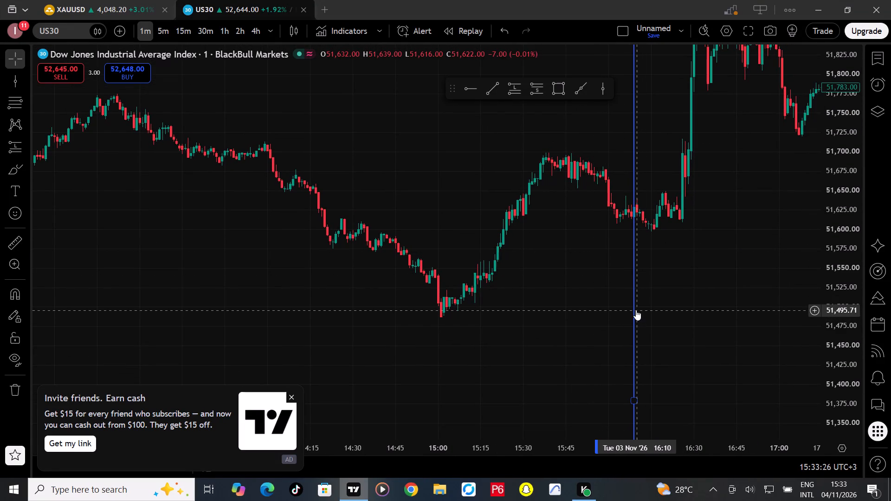
drag(633, 315, 628, 322)
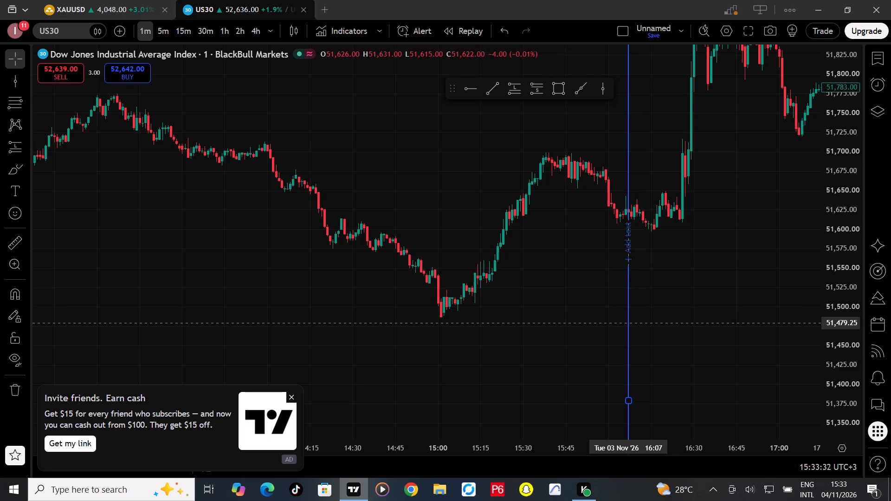
drag(628, 322, 620, 341)
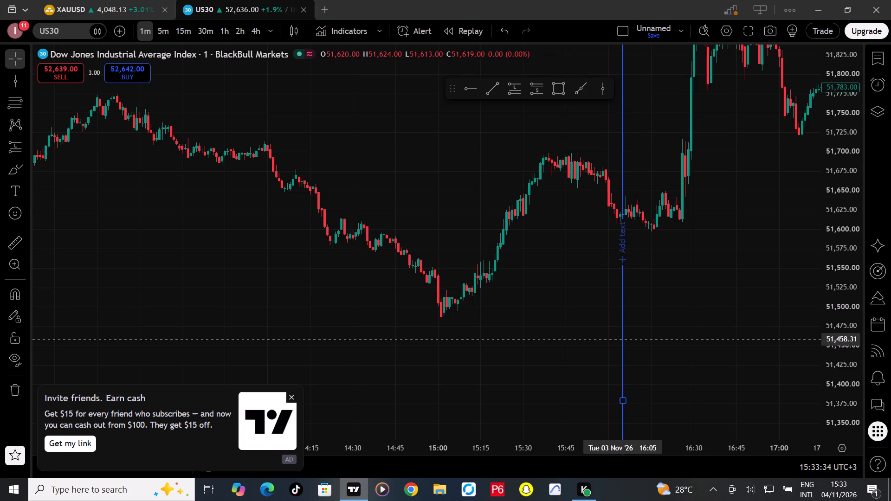
drag(620, 341, 614, 350)
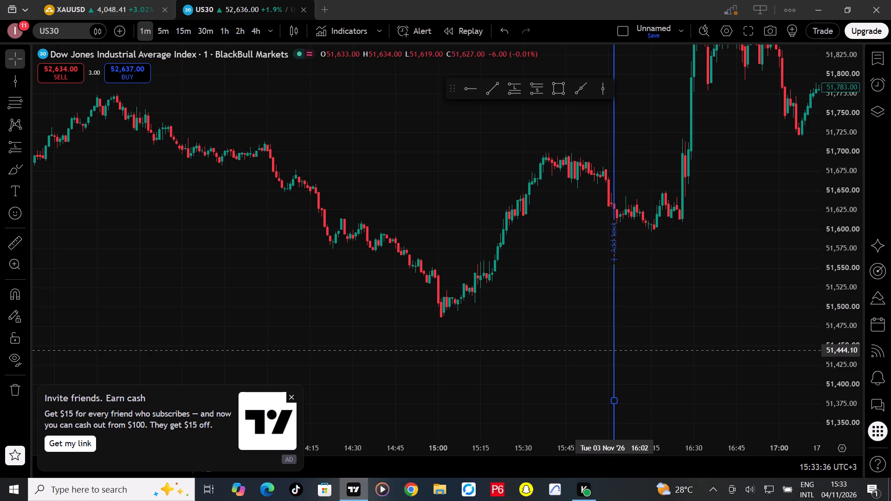
drag(614, 350, 610, 354)
Place a second vertical line on the US30 chart at 17:00 on Tuesday 3 November.
drag(746, 264, 582, 263)
scroll(596, 258, down, 2)
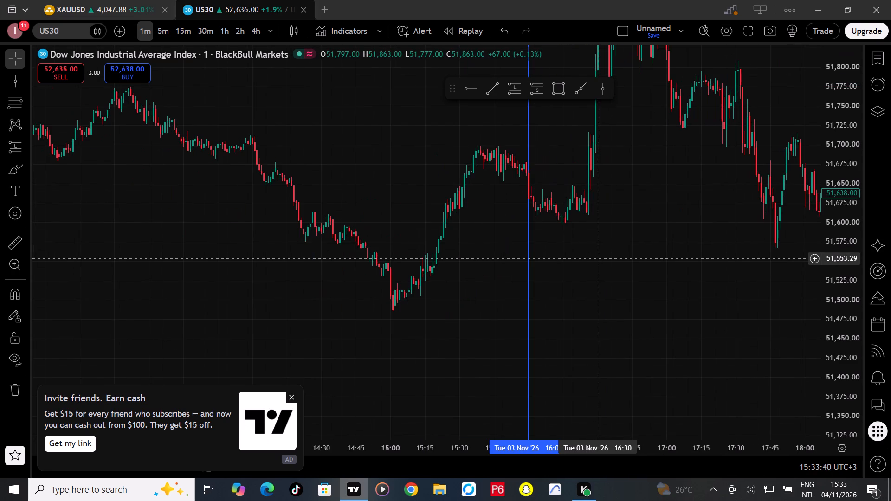
drag(631, 245, 480, 387)
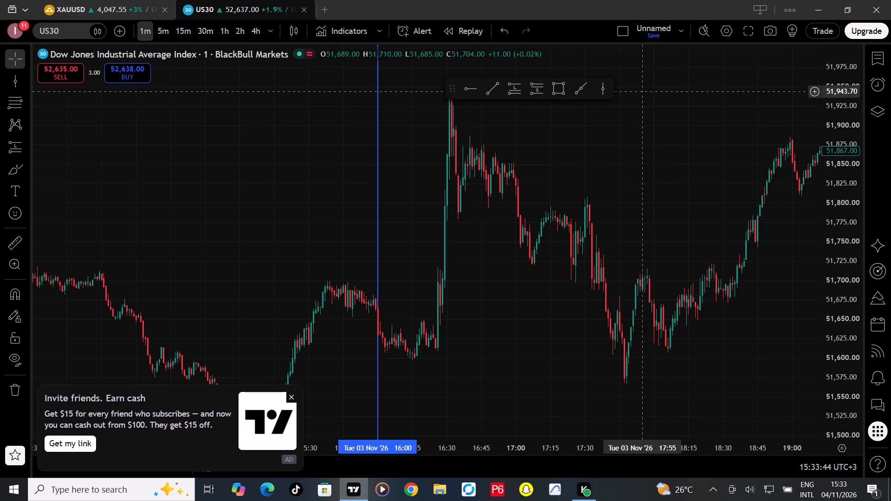
click(609, 93)
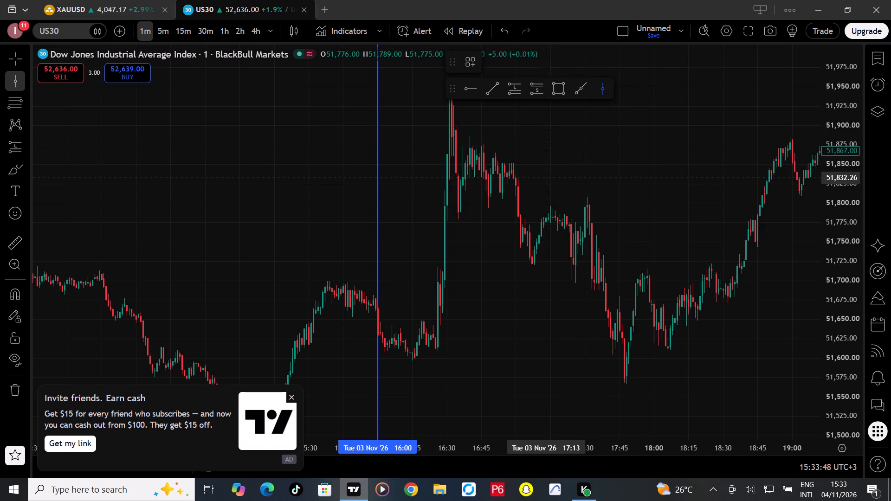
click(515, 176)
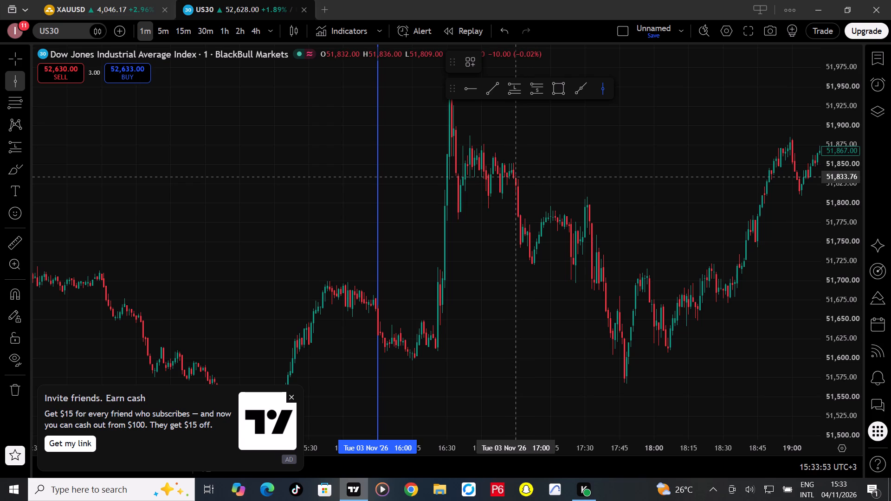
click(611, 187)
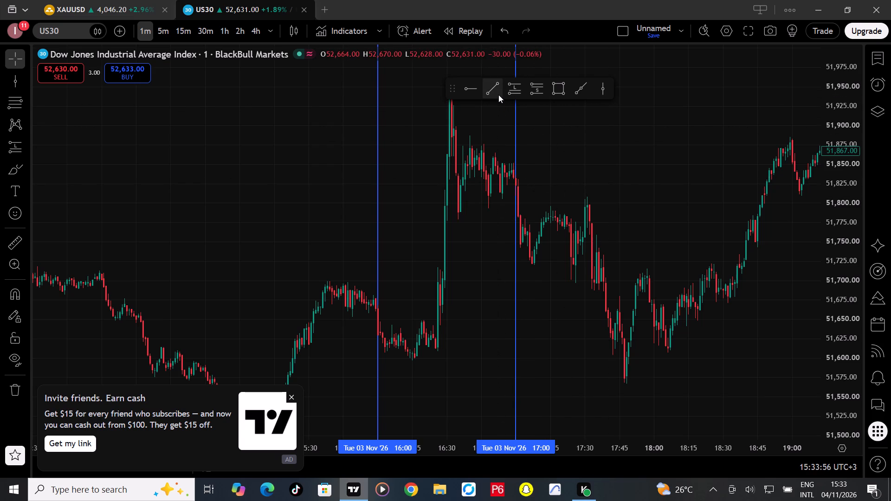
Draw a near-horizontal trendline at about 51,594 from the 16:15 low to about 18:37 on 3 November.
click(497, 93)
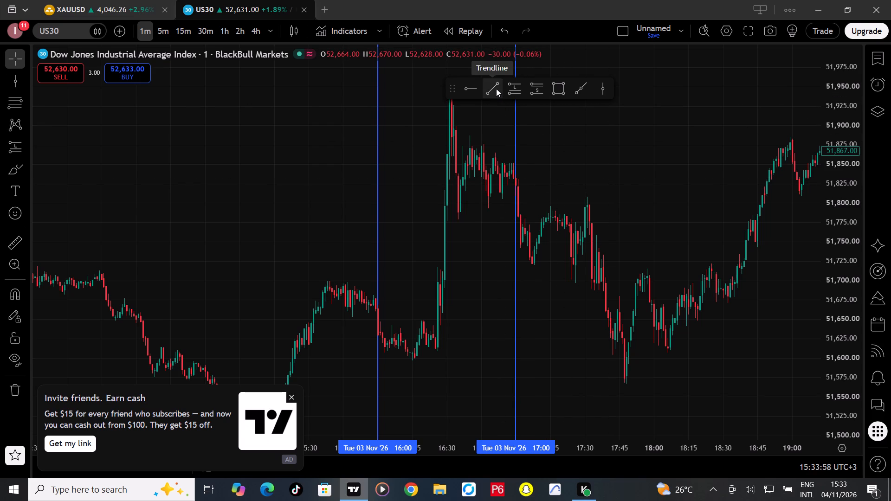
click(495, 87)
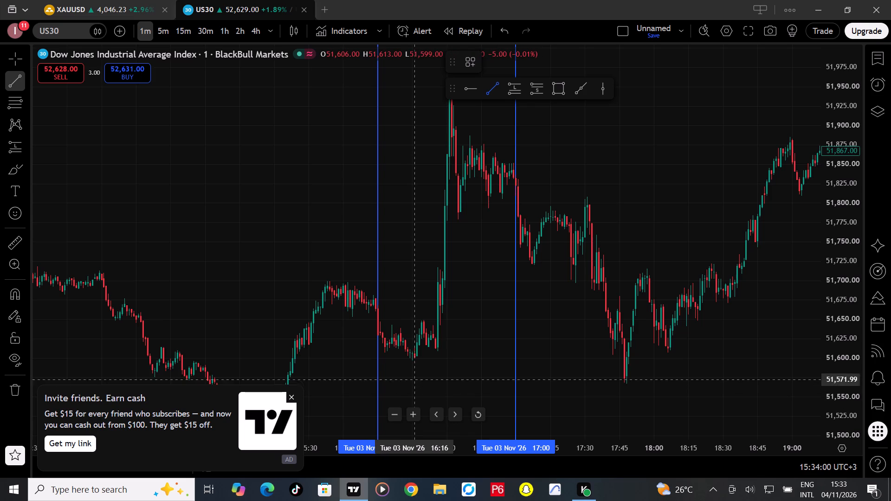
click(412, 362)
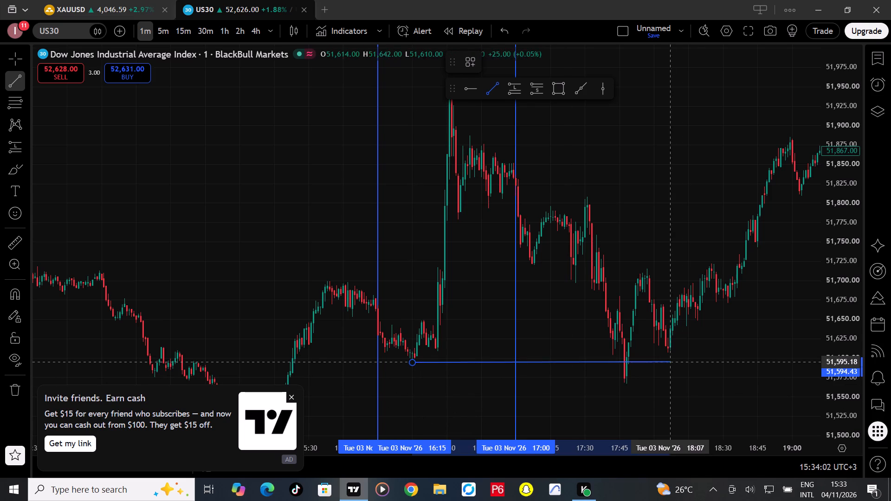
click(738, 362)
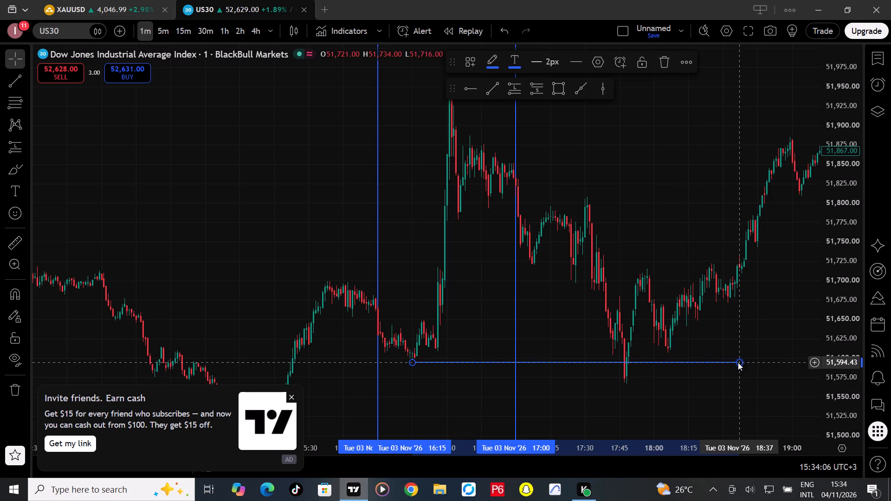
click(735, 380)
Reposition the lower trendline just beneath the low between the vertical lines, at about 51,595, spanning 16:13 to 18:35.
drag(721, 386, 700, 389)
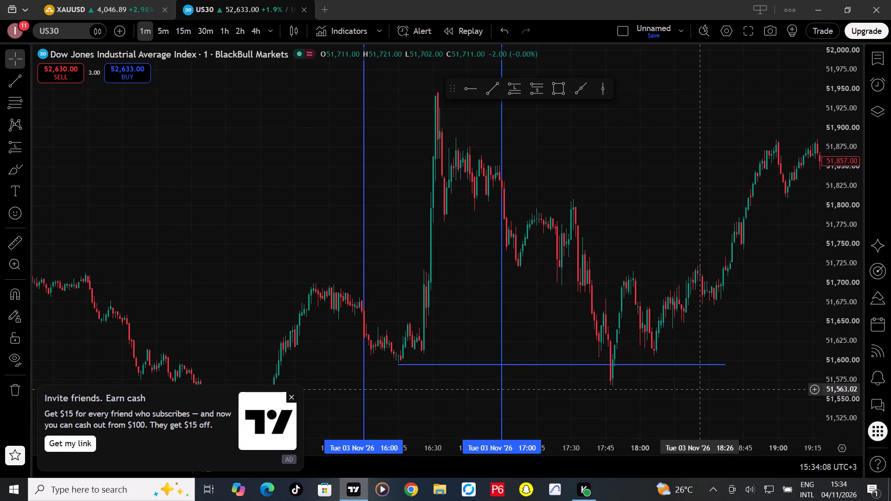
drag(567, 365, 568, 362)
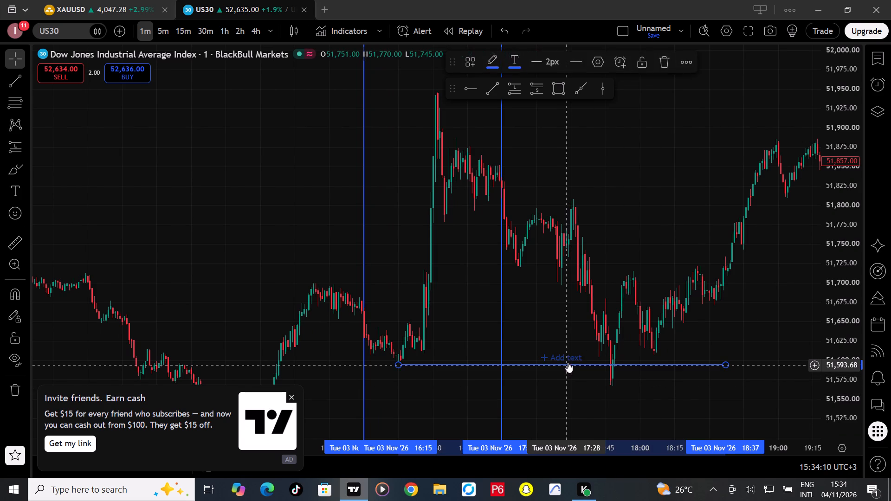
drag(568, 362, 568, 361)
click(568, 375)
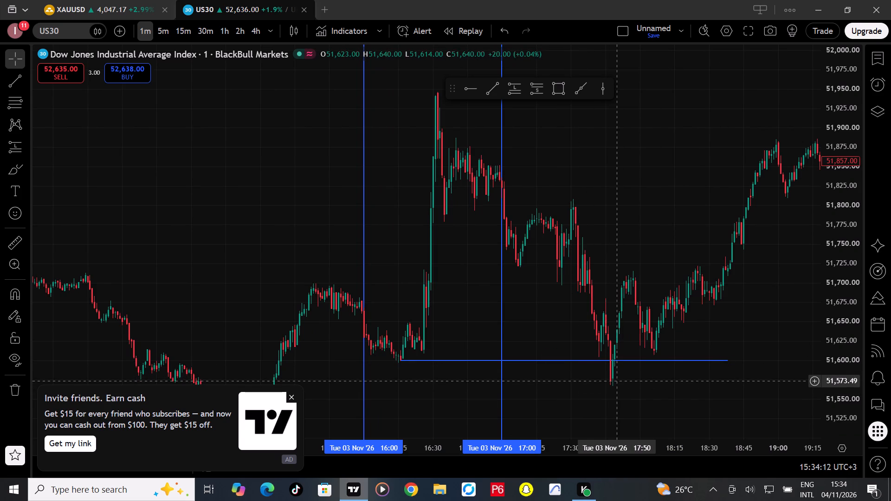
drag(592, 361, 588, 365)
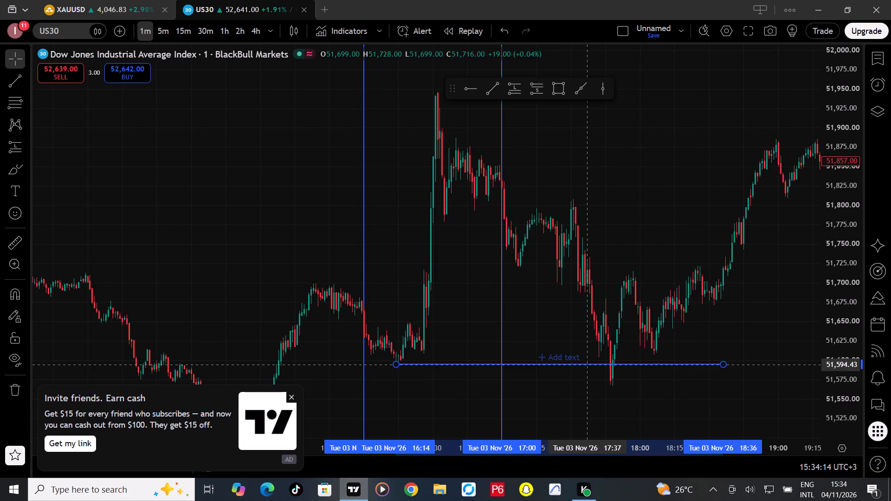
drag(588, 365, 588, 363)
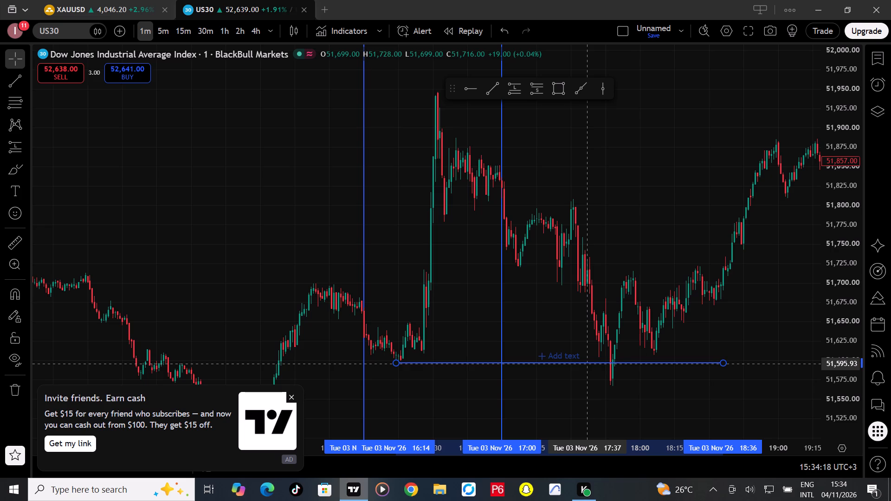
drag(588, 363, 580, 368)
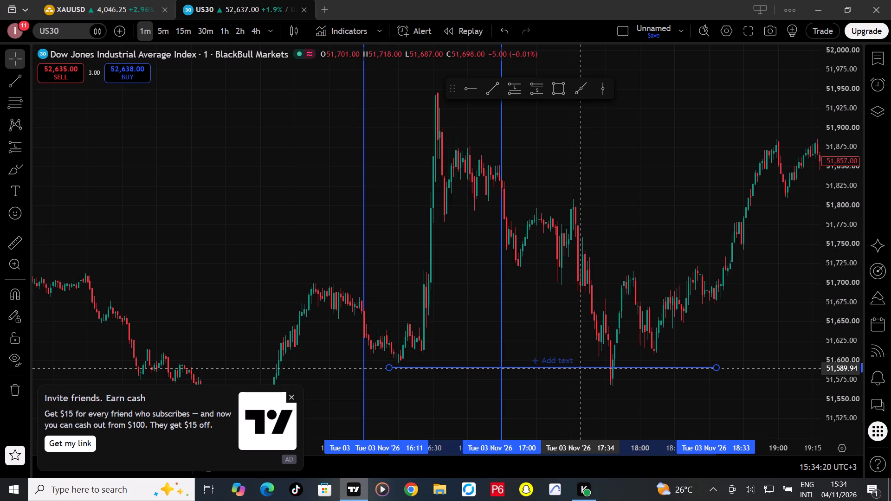
drag(580, 368, 584, 364)
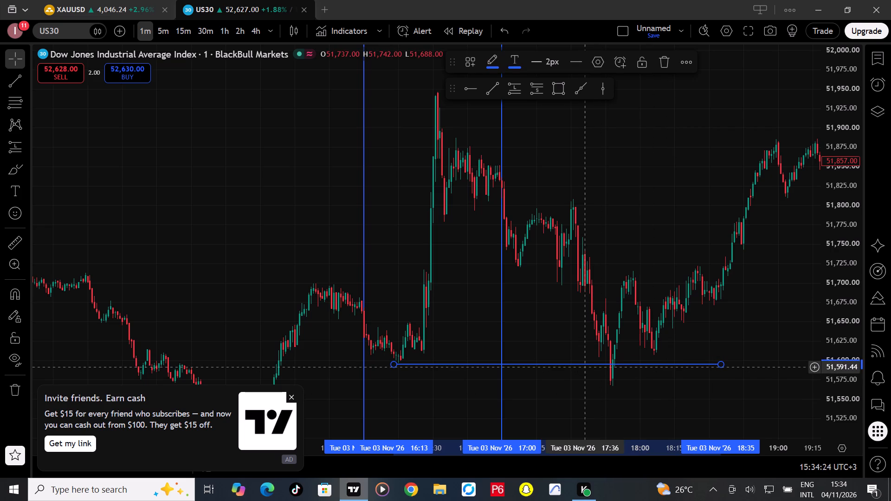
drag(586, 367, 584, 359)
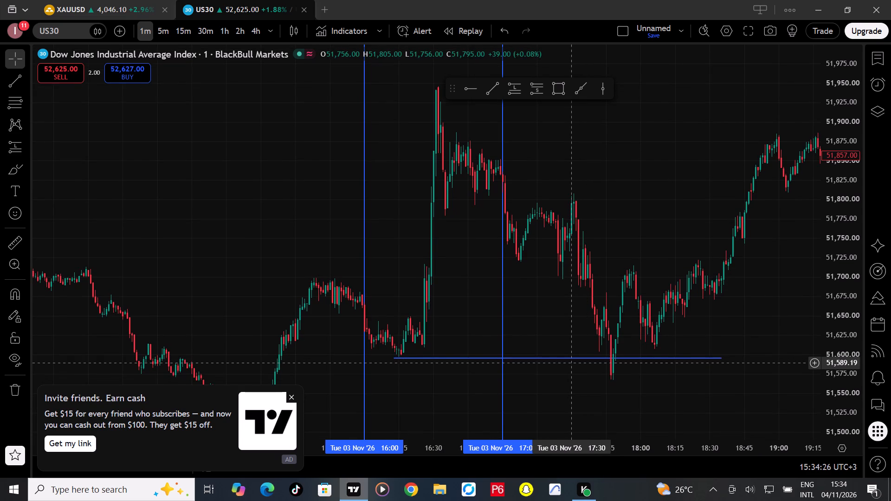
click(574, 360)
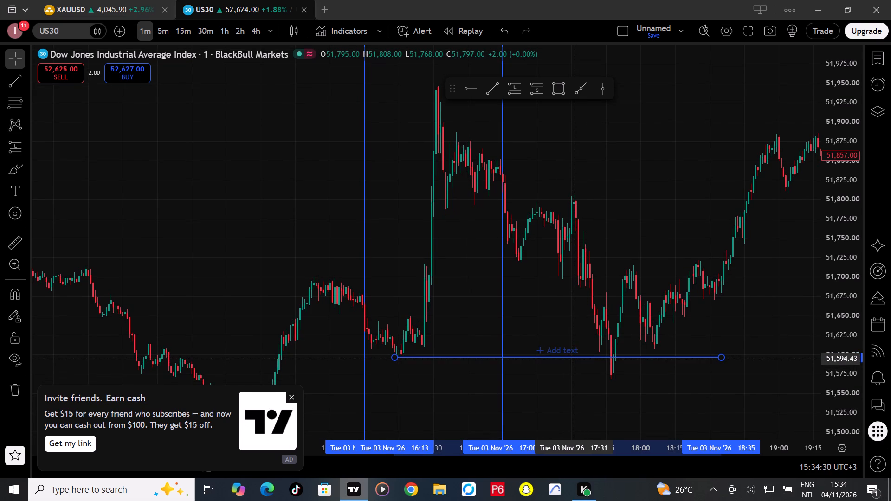
click(578, 376)
Draw a near-horizontal trendline at about 51,943 from the 16:31 rally high to 19:32 on 3 November.
drag(674, 376, 658, 392)
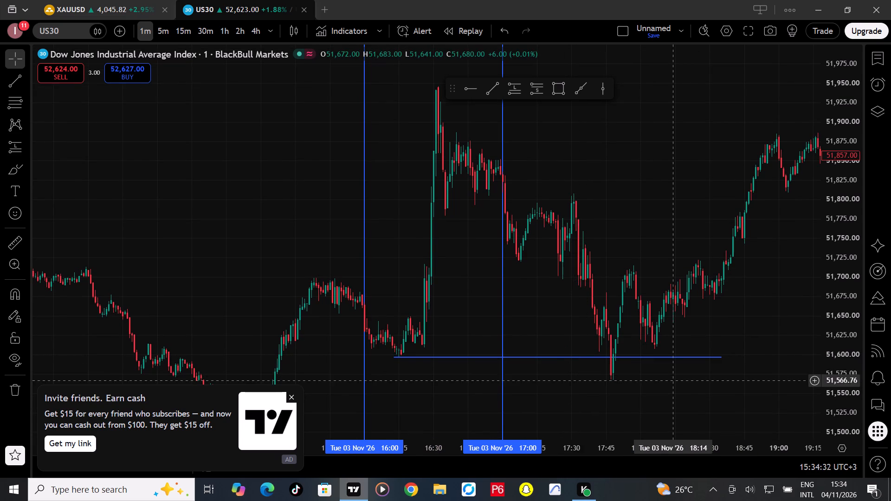
drag(658, 392, 585, 406)
scroll(719, 340, down, 3)
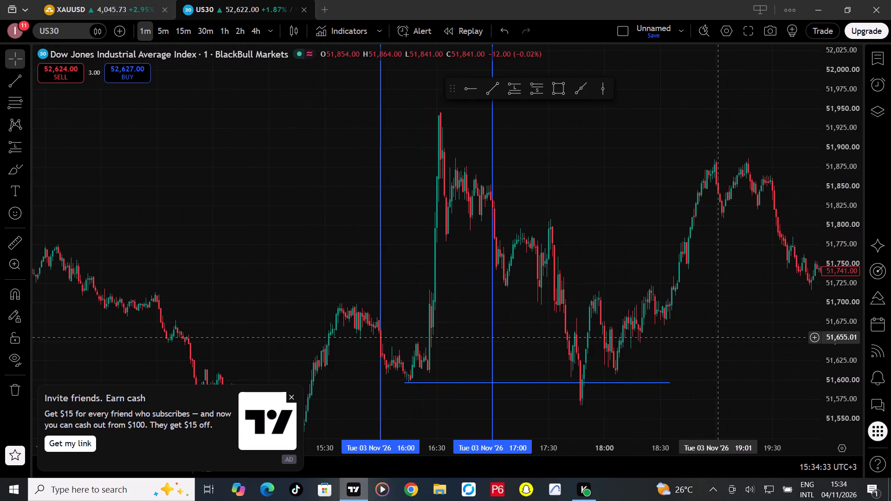
drag(742, 318, 445, 348)
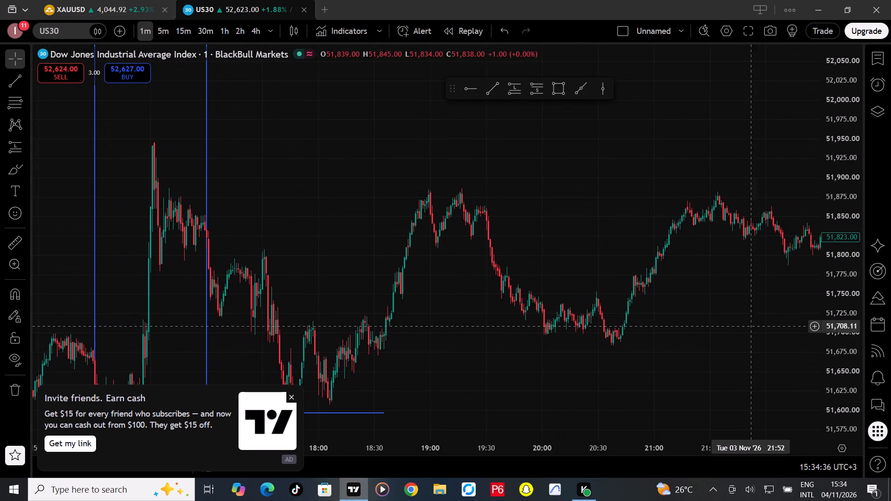
drag(762, 322, 537, 326)
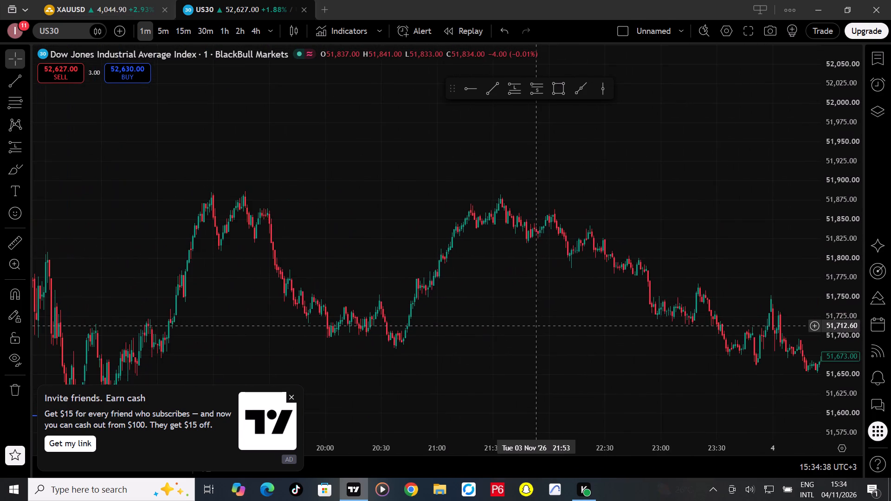
drag(537, 326, 890, 320)
drag(725, 353, 814, 316)
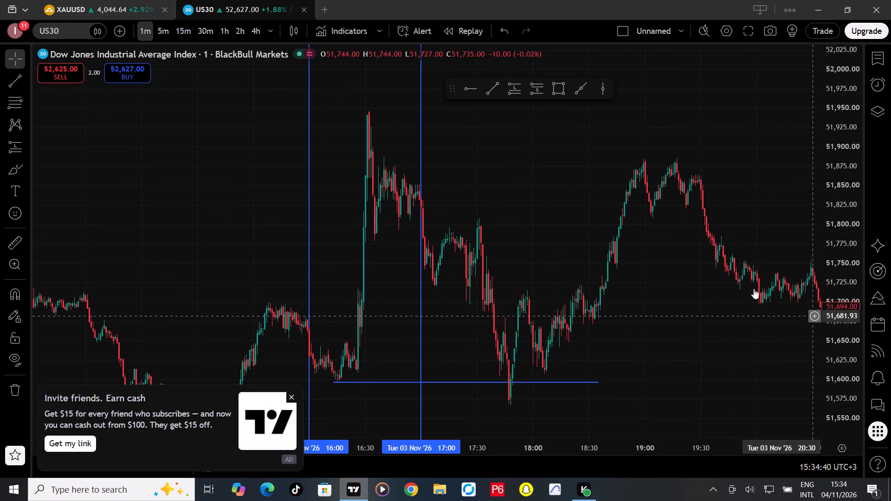
click(498, 90)
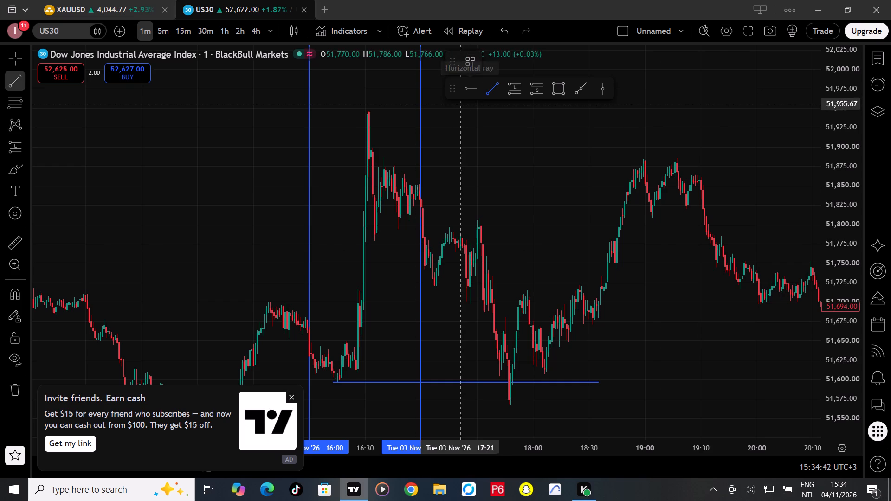
click(368, 113)
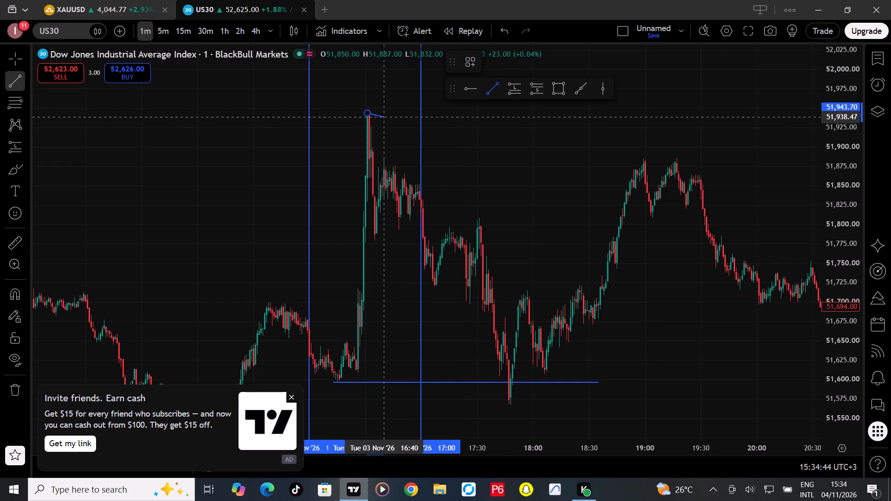
click(704, 114)
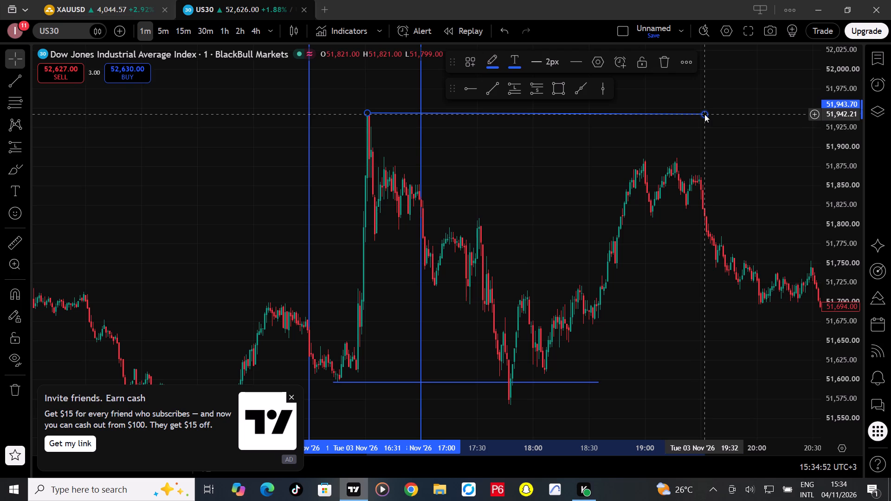
click(704, 114)
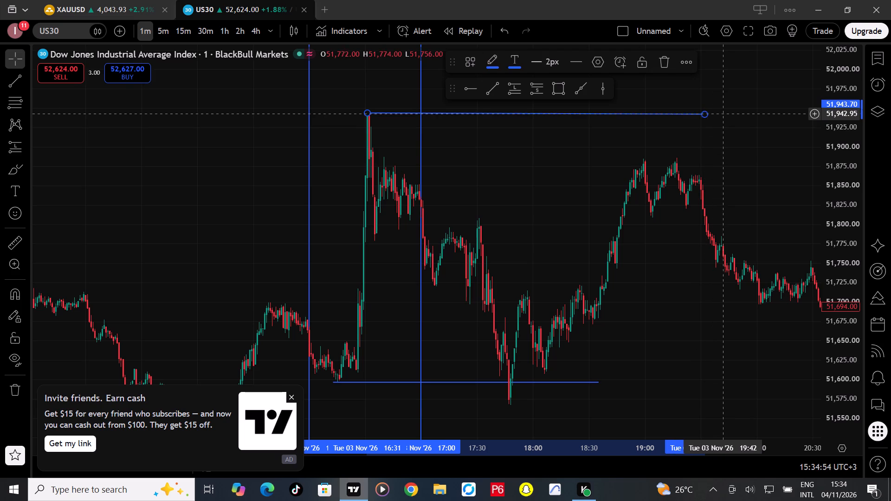
click(736, 138)
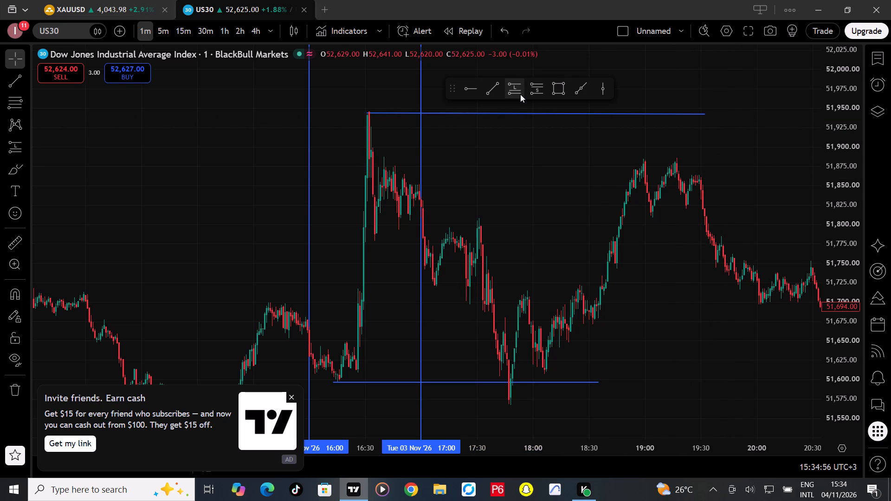
Place a long position on the chart with its entry at about 51,682 at 17:45 on 3 November.
click(520, 94)
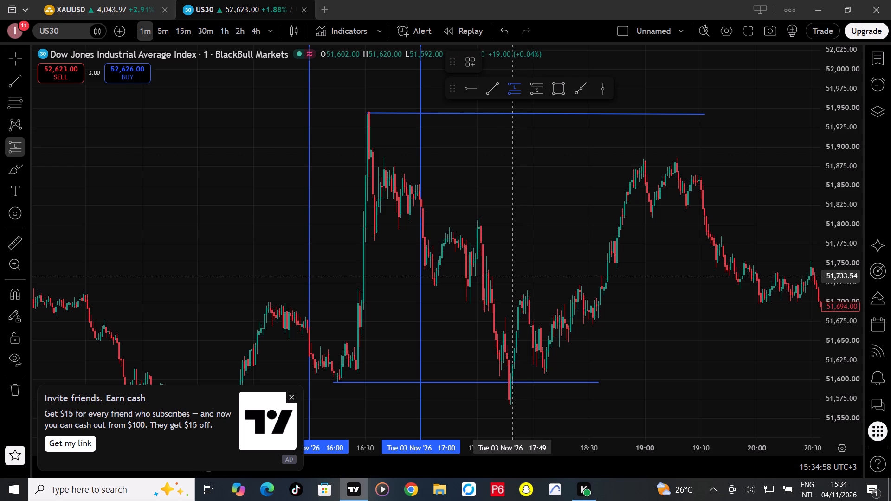
click(506, 315)
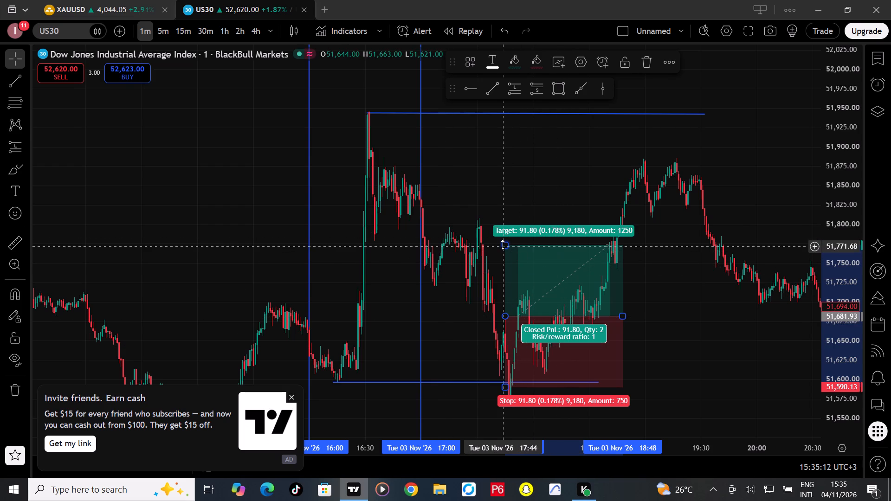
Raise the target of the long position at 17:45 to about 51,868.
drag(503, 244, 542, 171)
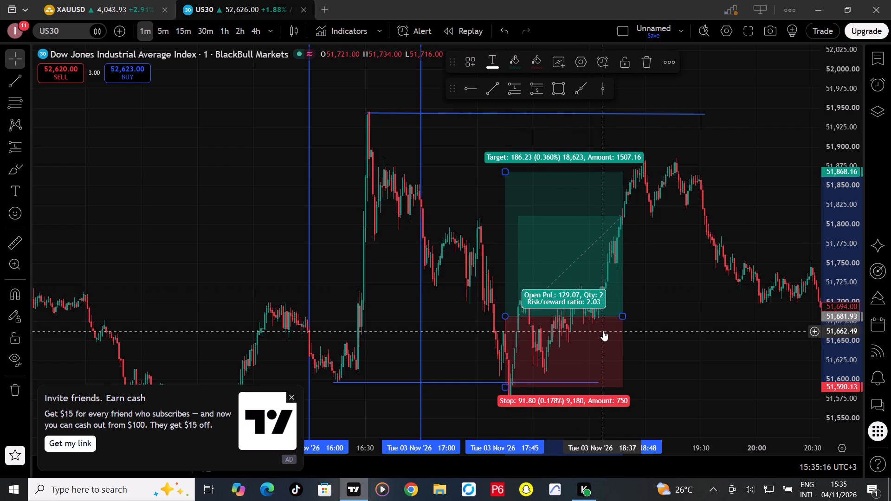
Delete the long position placed at 17:45 on 3 November.
click(602, 334)
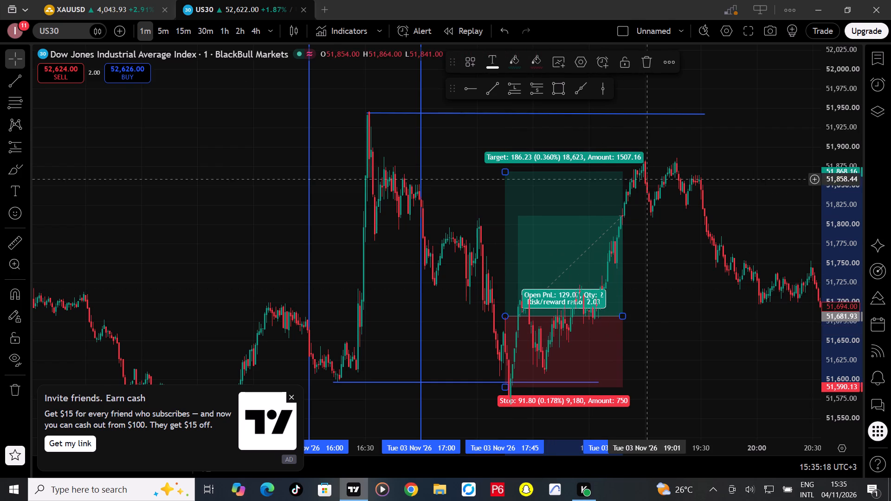
click(649, 64)
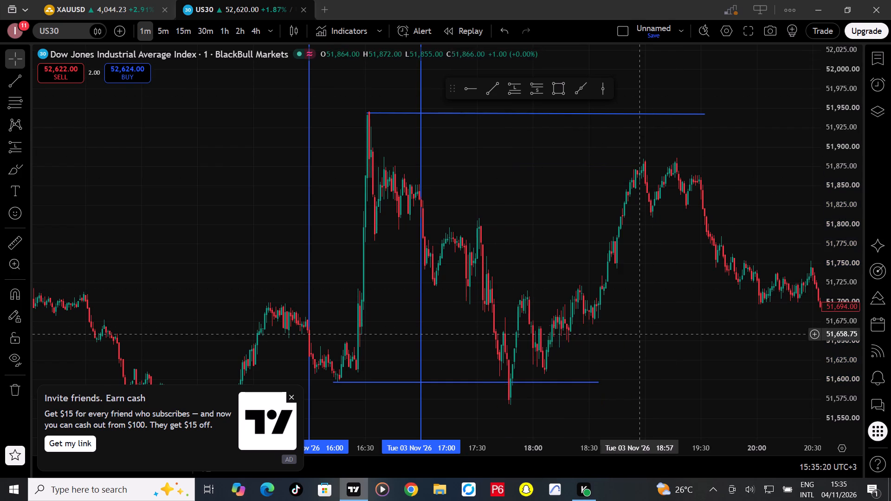
Draw a rectangle zone from 17:49 to 18:42 on 3 November between about 51,638 and 51,624.
scroll(639, 334, up, 1)
drag(639, 334, 701, 281)
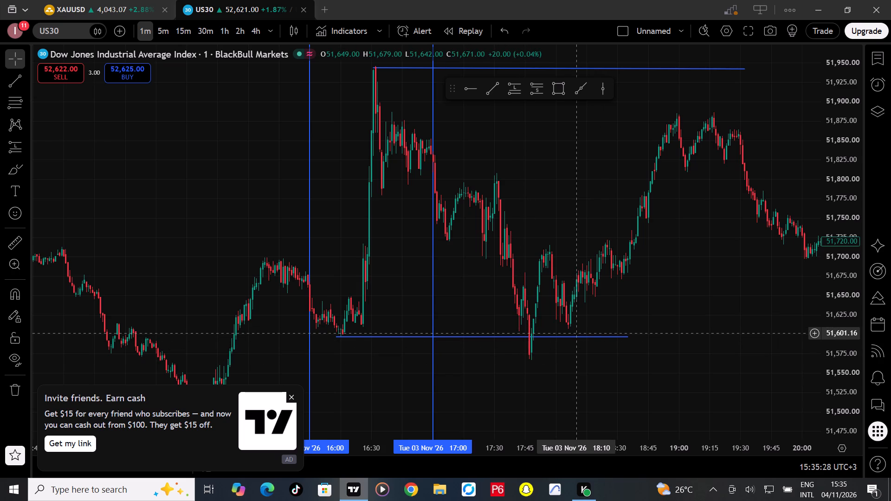
scroll(539, 356, up, 2)
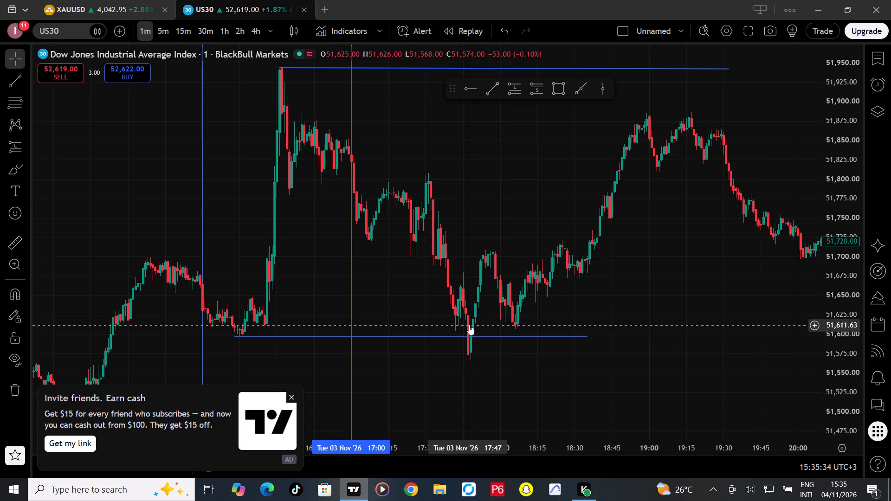
scroll(465, 327, up, 2)
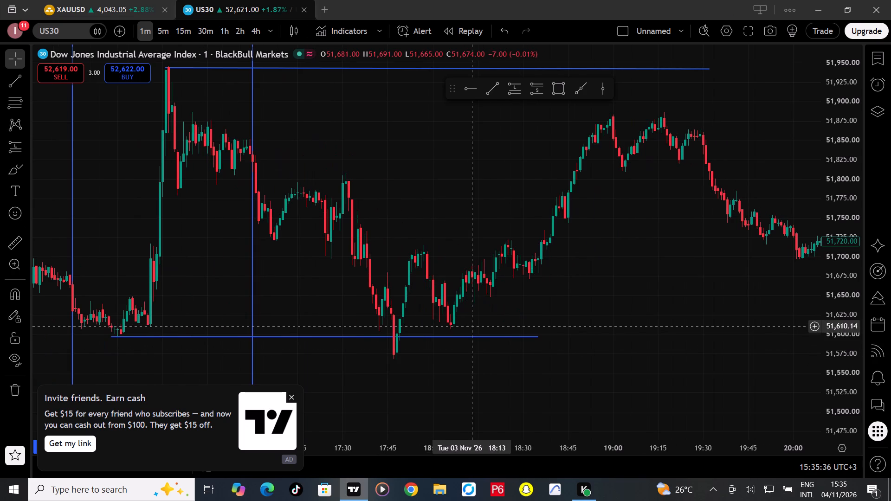
drag(561, 335, 624, 323)
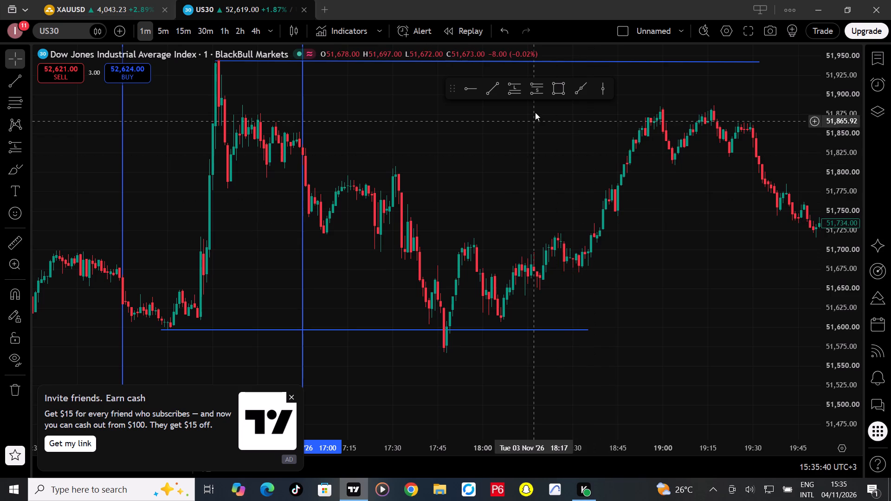
click(561, 90)
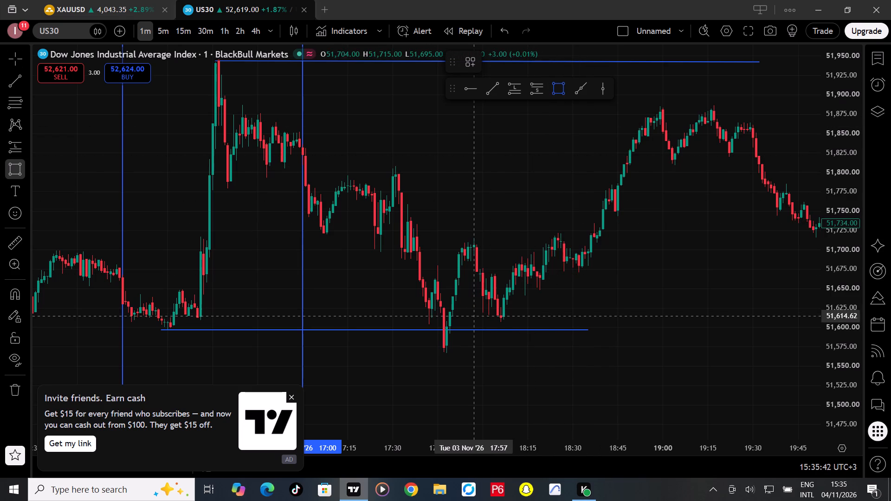
click(451, 298)
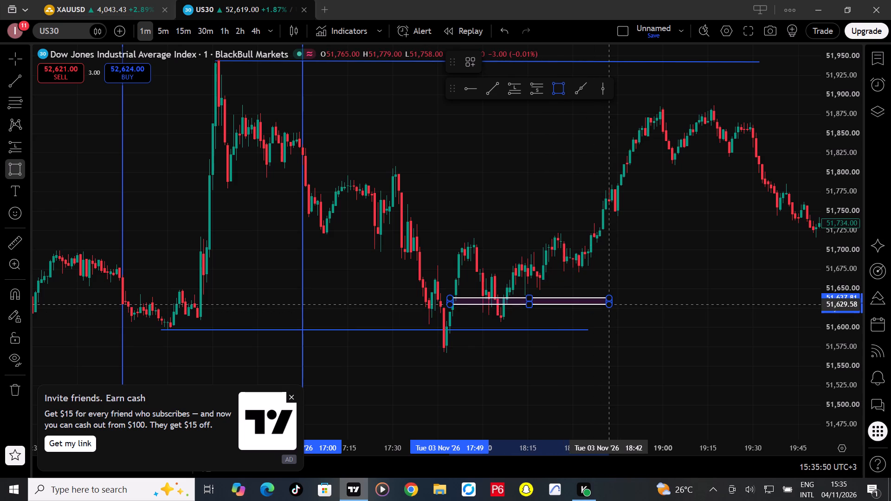
click(609, 309)
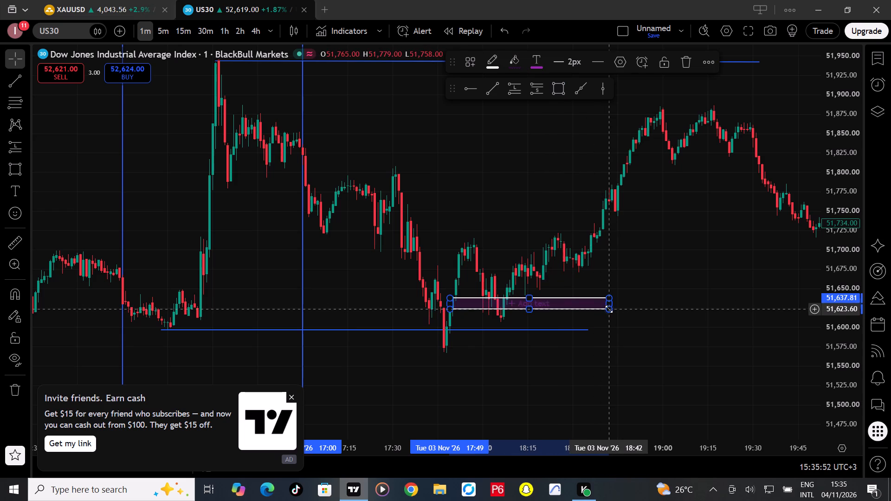
click(662, 309)
Place a long position with its entry at about 51,636 at 18:07 on 3 November, in the rectangle zone.
scroll(674, 255, down, 3)
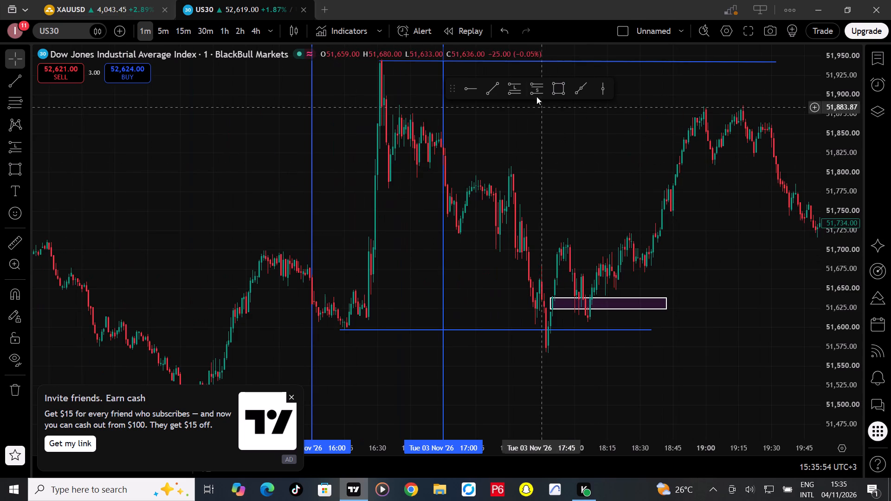
click(519, 92)
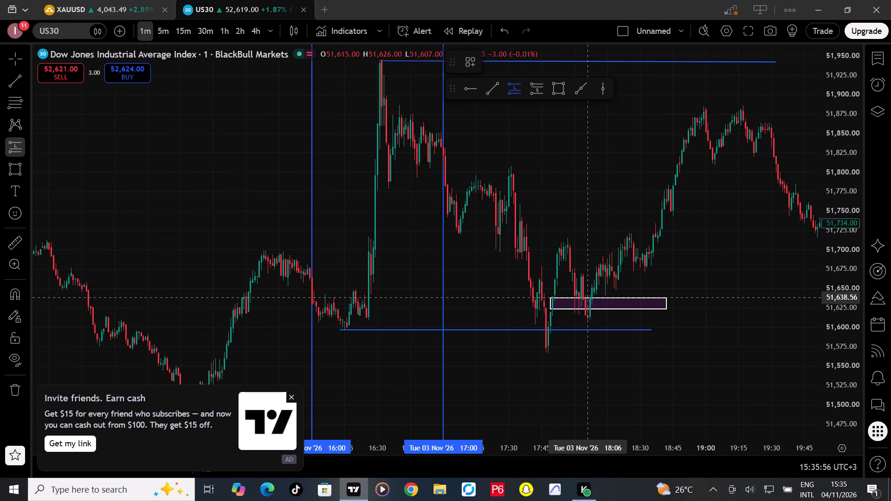
click(591, 299)
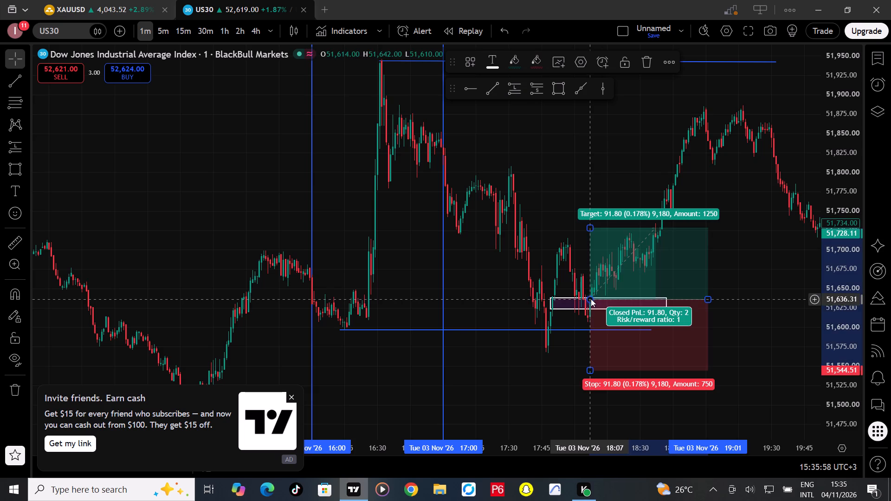
Raise the long position's stop to about 51,567, near the sweep low.
drag(590, 369, 595, 354)
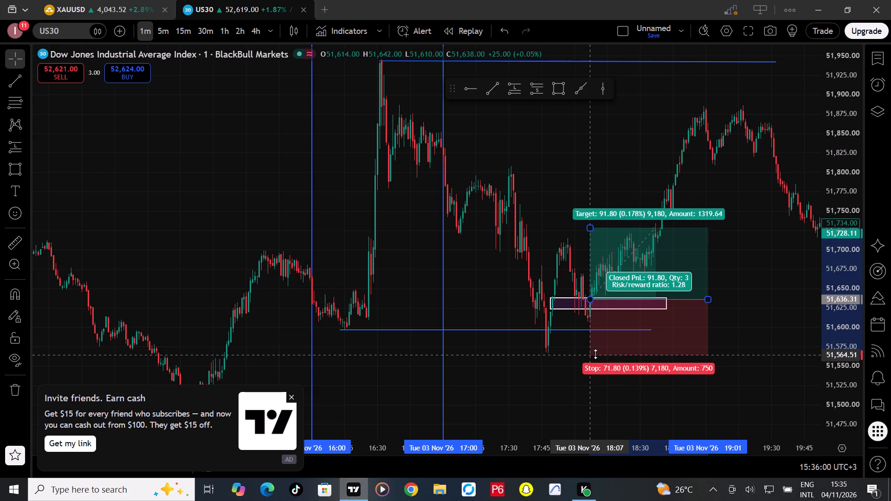
drag(595, 354, 596, 353)
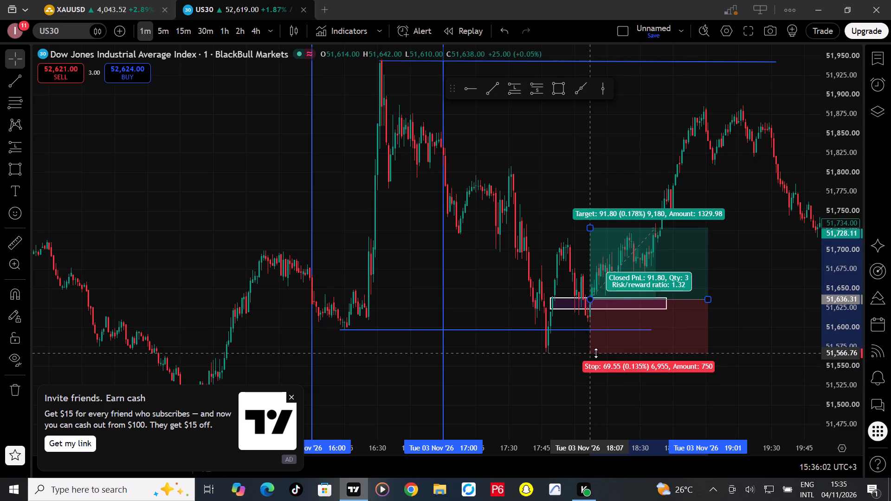
drag(596, 353, 596, 351)
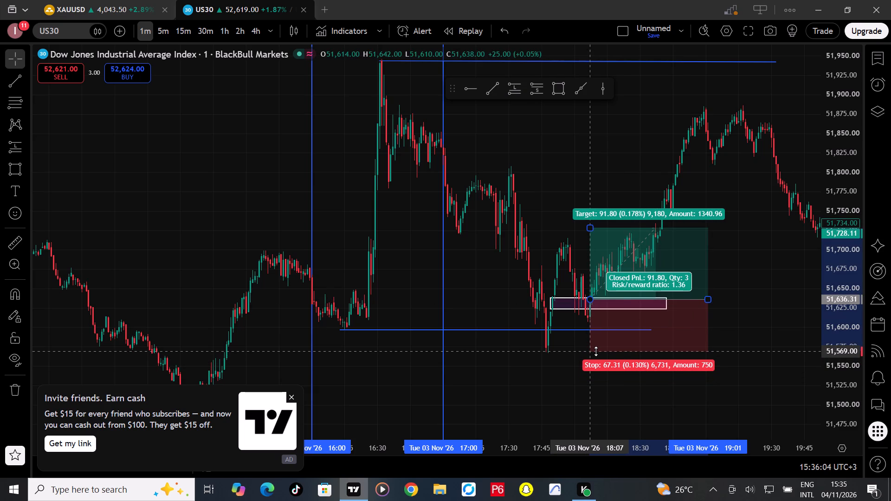
drag(596, 351, 596, 353)
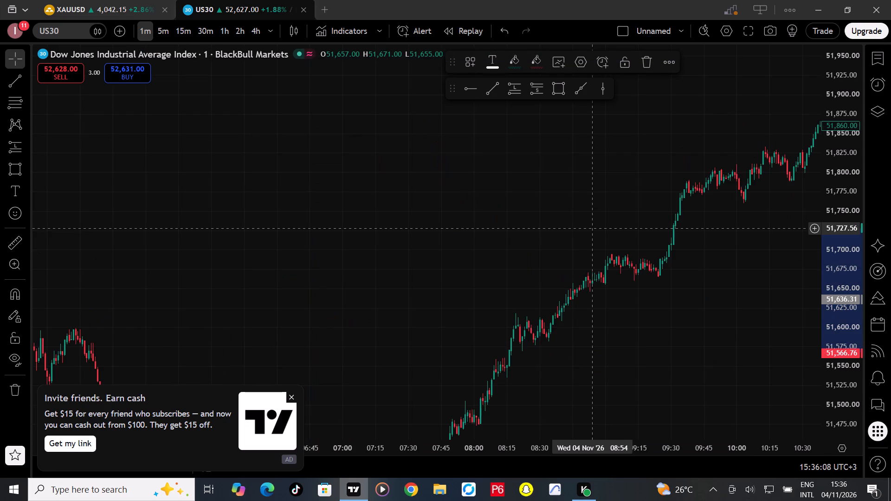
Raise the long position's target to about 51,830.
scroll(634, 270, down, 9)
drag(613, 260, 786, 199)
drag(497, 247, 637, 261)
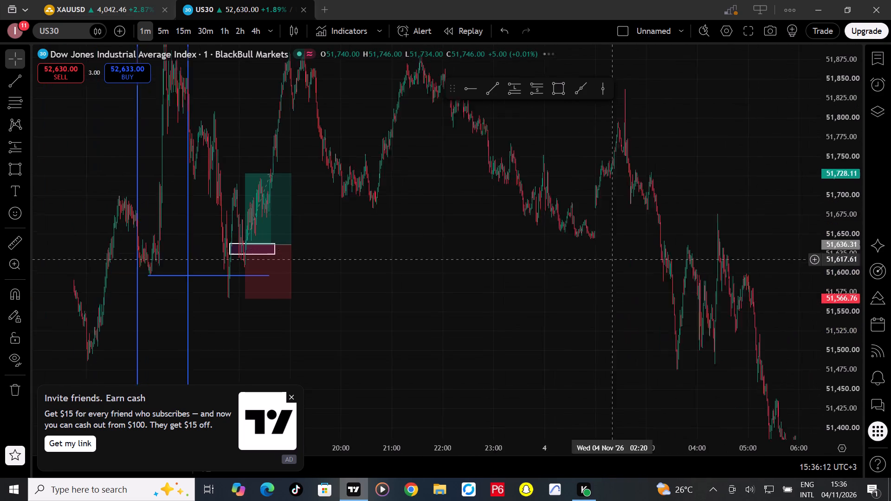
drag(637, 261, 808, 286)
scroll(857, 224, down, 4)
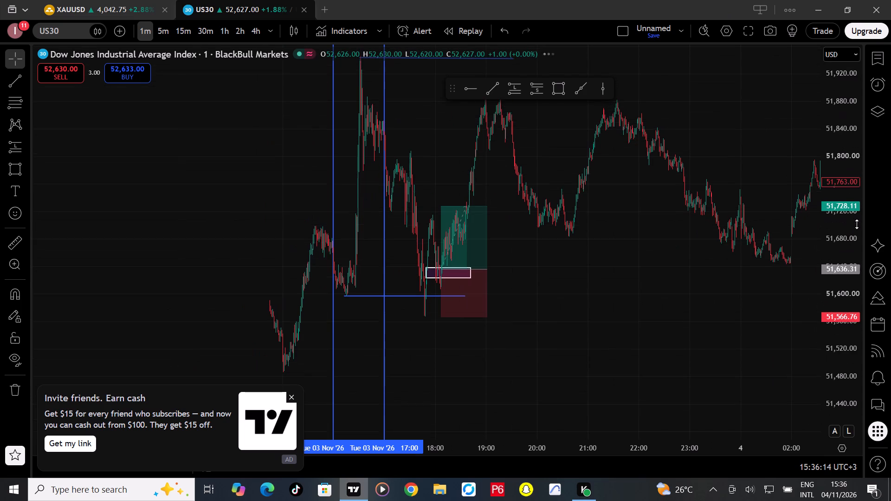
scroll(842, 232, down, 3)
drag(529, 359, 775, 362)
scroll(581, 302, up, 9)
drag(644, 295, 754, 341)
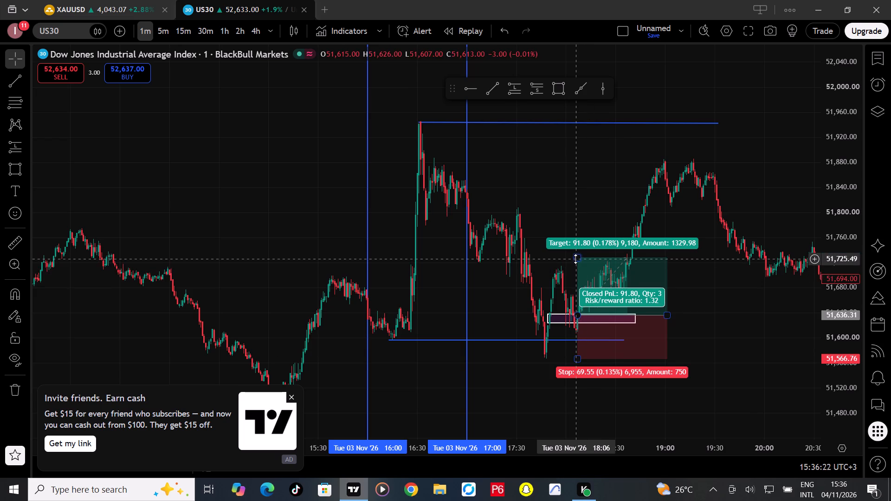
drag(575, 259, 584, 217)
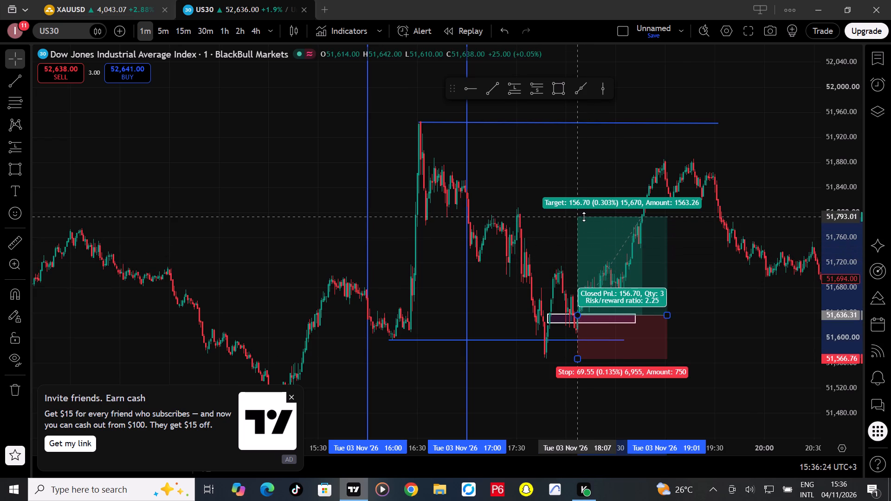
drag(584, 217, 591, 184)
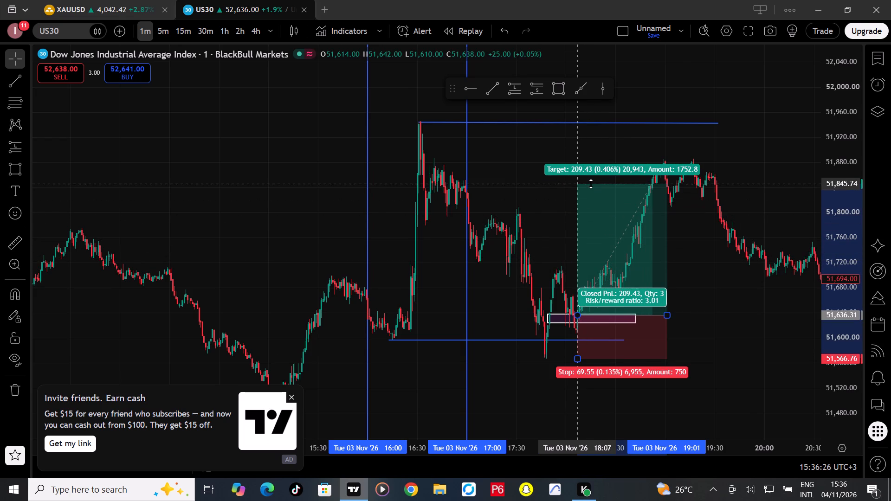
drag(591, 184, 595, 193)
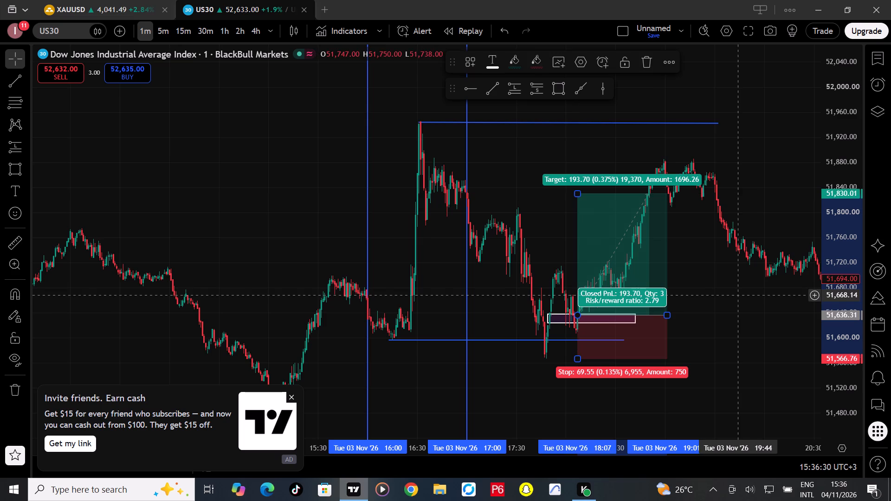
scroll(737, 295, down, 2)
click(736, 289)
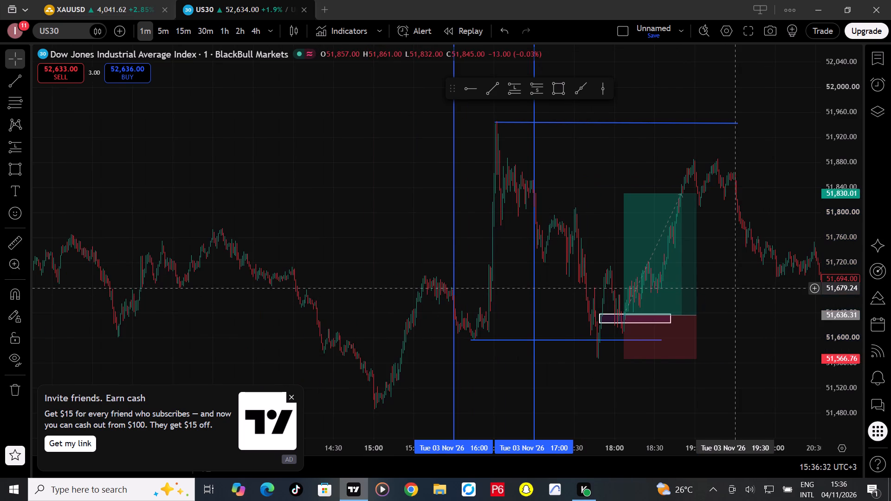
Raise the long position's target to about 51,842.
scroll(734, 287, up, 3)
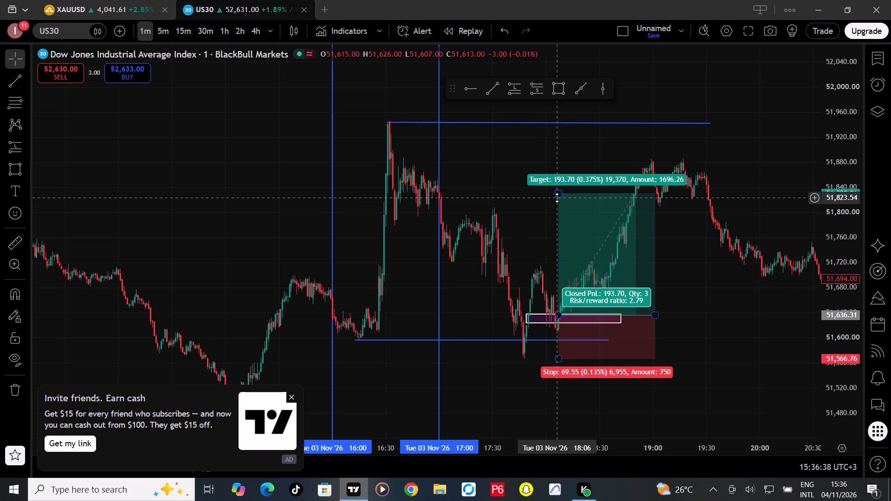
drag(557, 198, 575, 174)
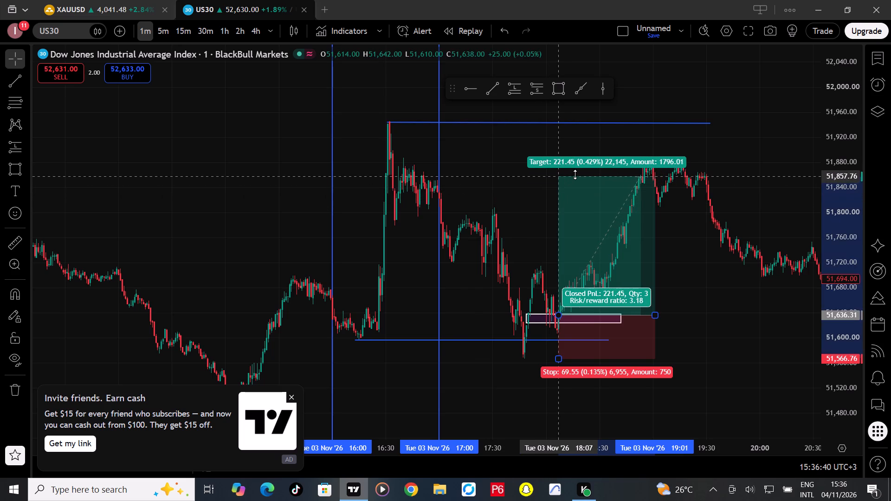
drag(575, 174, 581, 175)
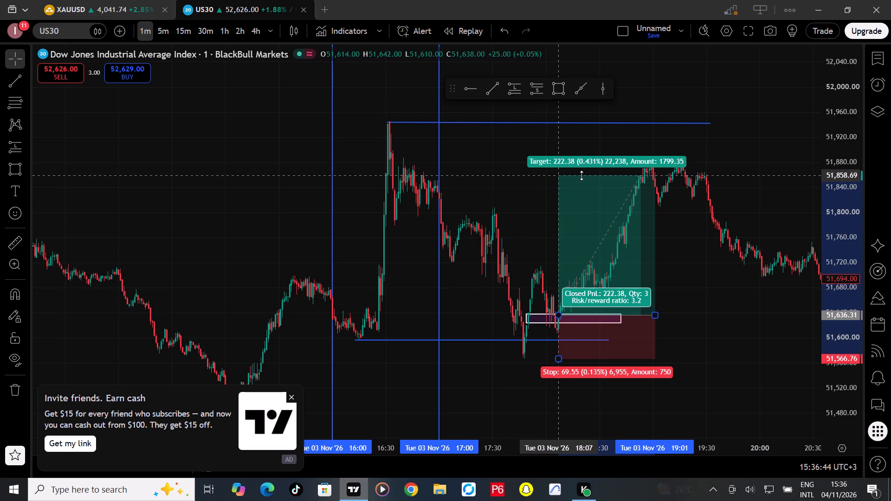
drag(581, 175, 584, 186)
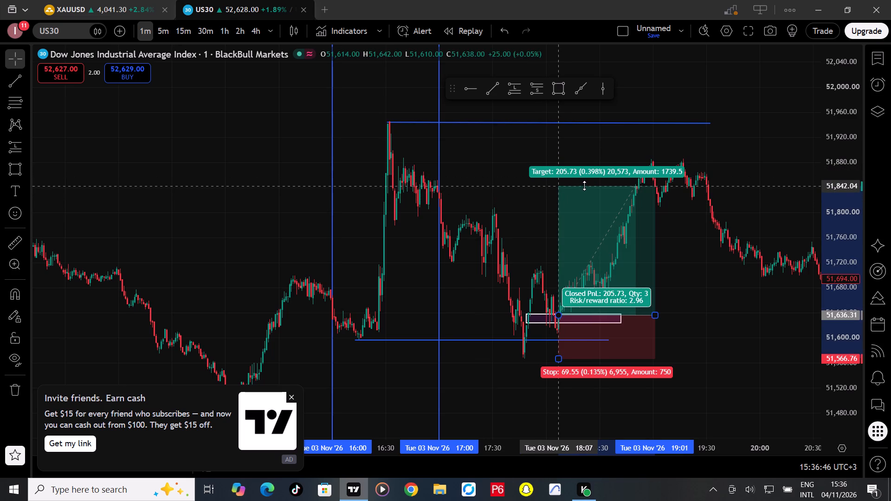
Examine US30's earlier 1-minute price action from 3 November back through the 2 November session.
scroll(352, 134, down, 2)
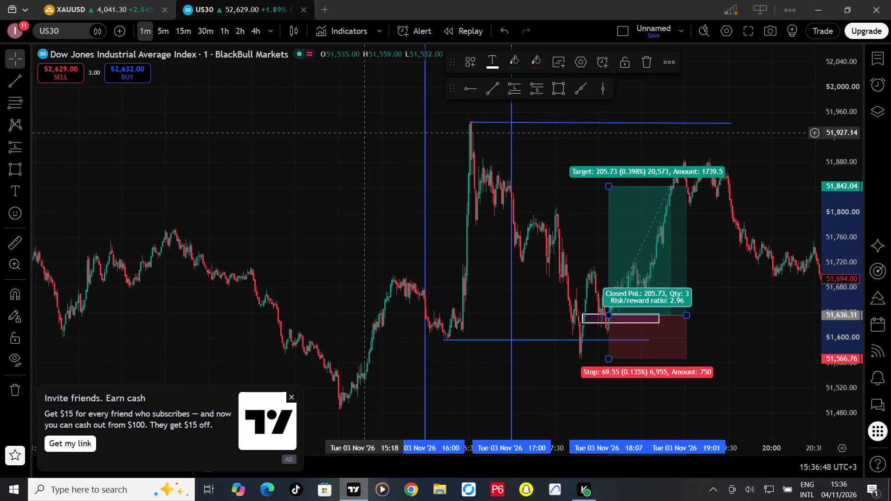
scroll(368, 133, down, 1)
drag(351, 185, 547, 172)
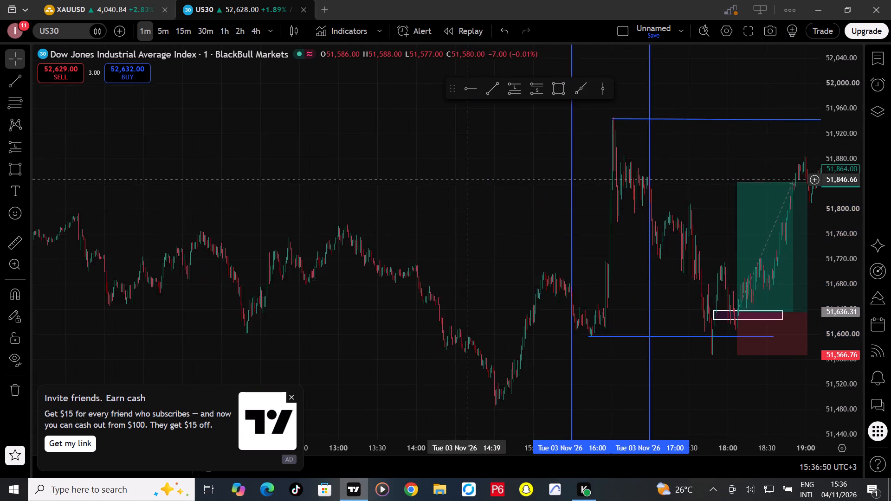
drag(547, 172, 669, 154)
drag(527, 170, 730, 173)
drag(534, 214, 701, 207)
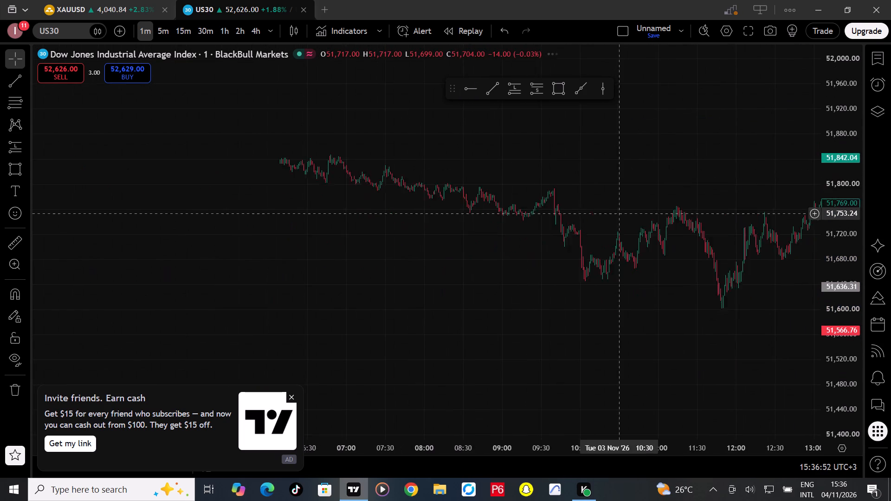
drag(701, 207, 772, 198)
scroll(606, 236, down, 4)
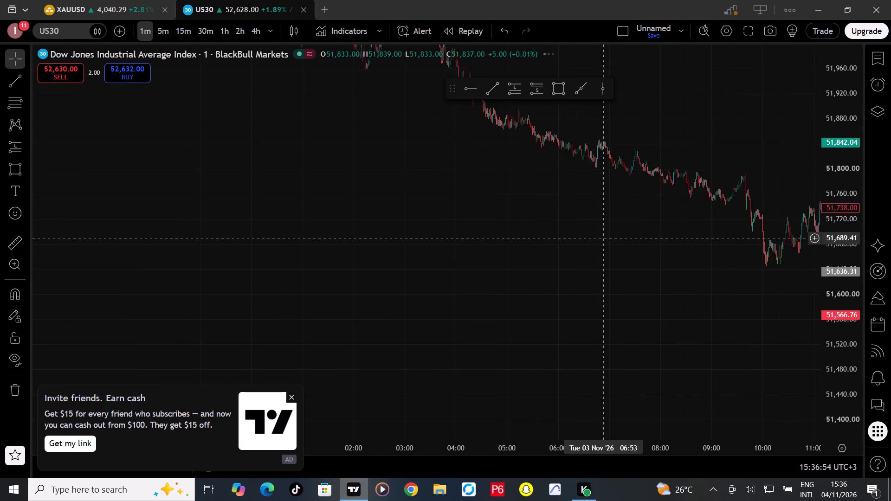
drag(603, 238, 406, 285)
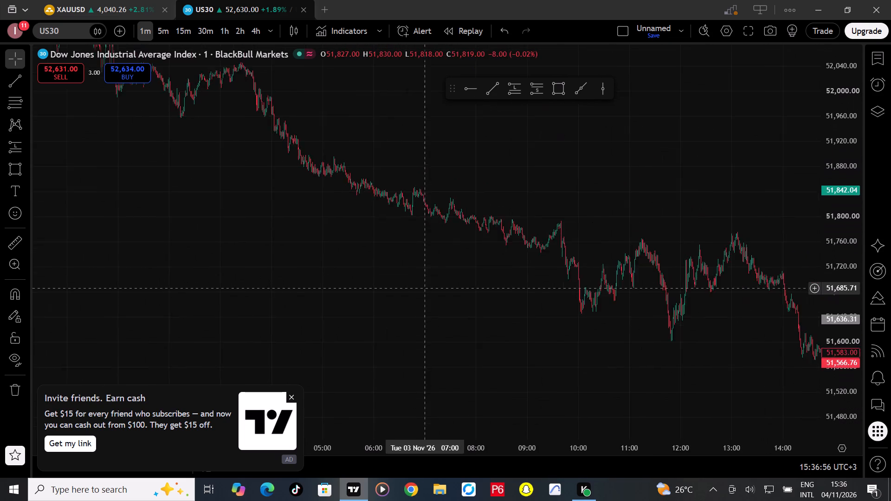
drag(406, 285, 240, 256)
drag(246, 255, 399, 261)
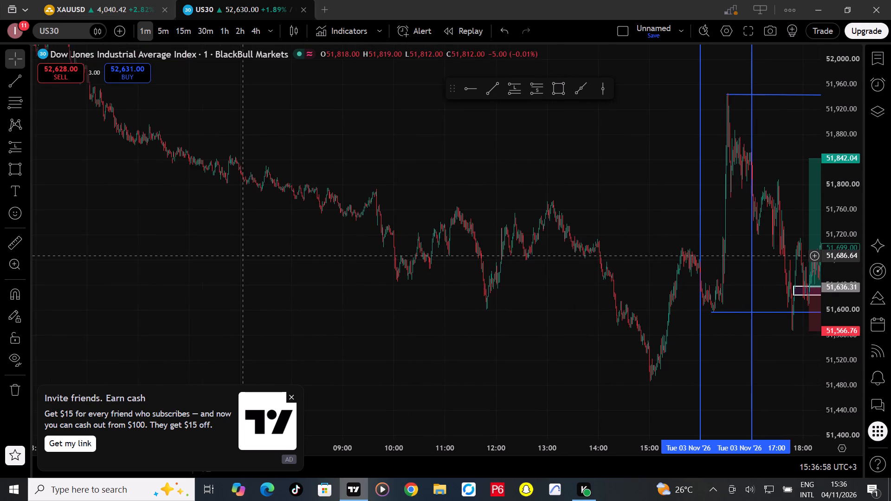
drag(399, 261, 674, 305)
drag(426, 243, 709, 316)
drag(328, 227, 372, 245)
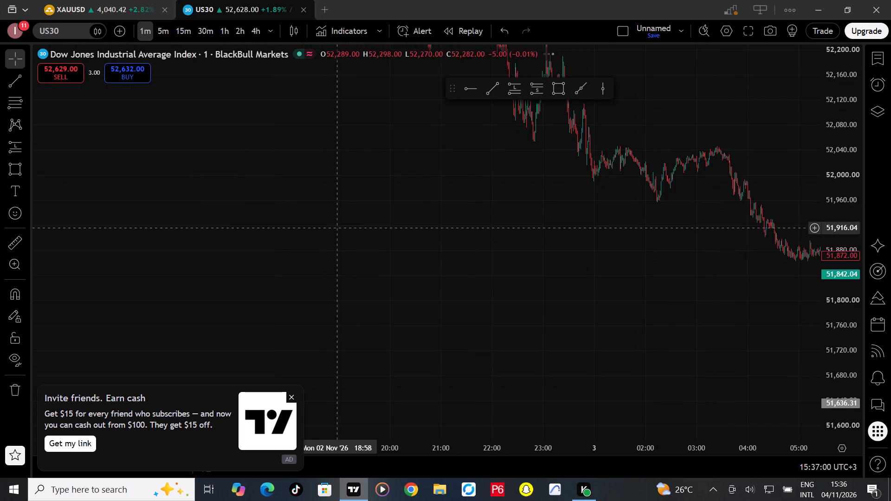
drag(372, 245, 555, 336)
drag(422, 226, 560, 358)
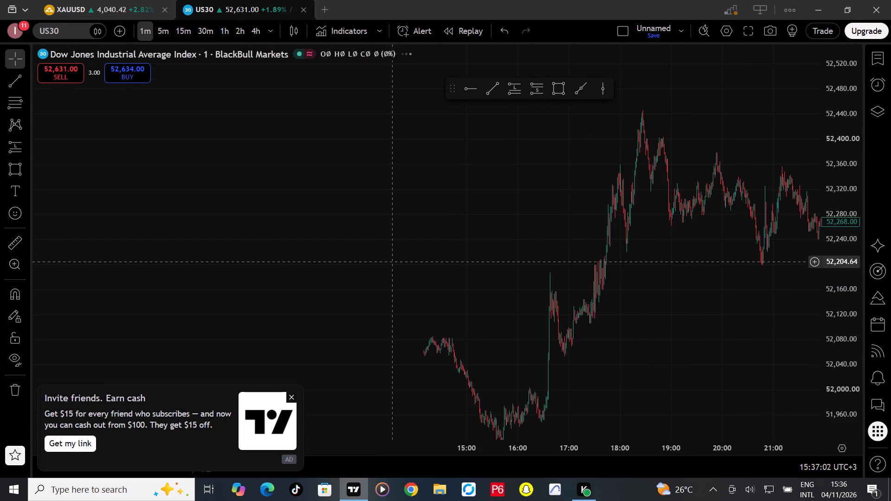
drag(392, 261, 536, 186)
drag(483, 248, 553, 194)
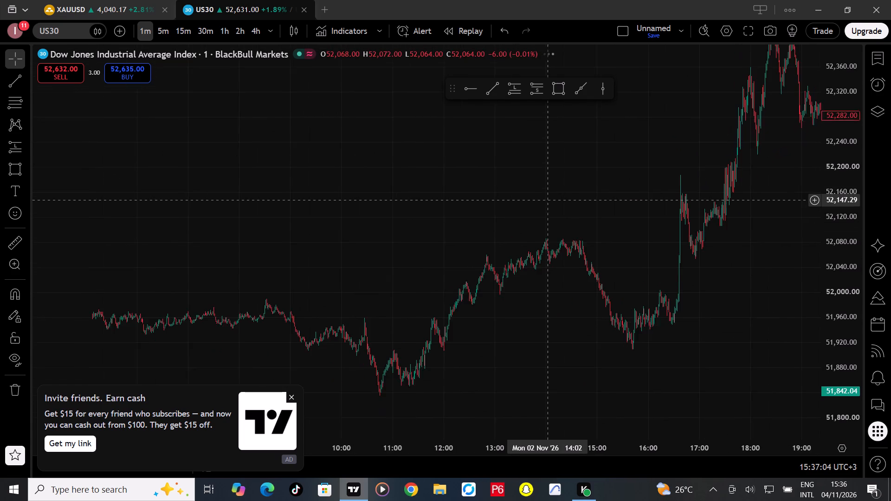
drag(553, 194, 476, 199)
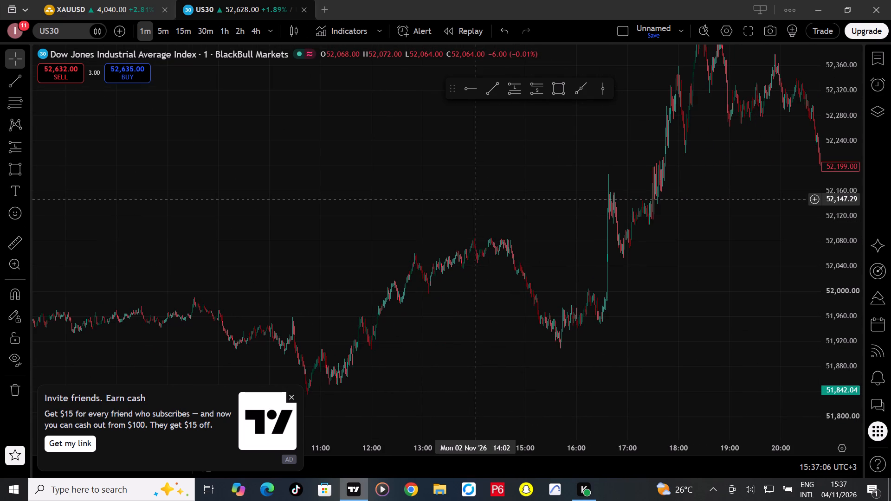
drag(476, 199, 225, 189)
drag(491, 196, 486, 205)
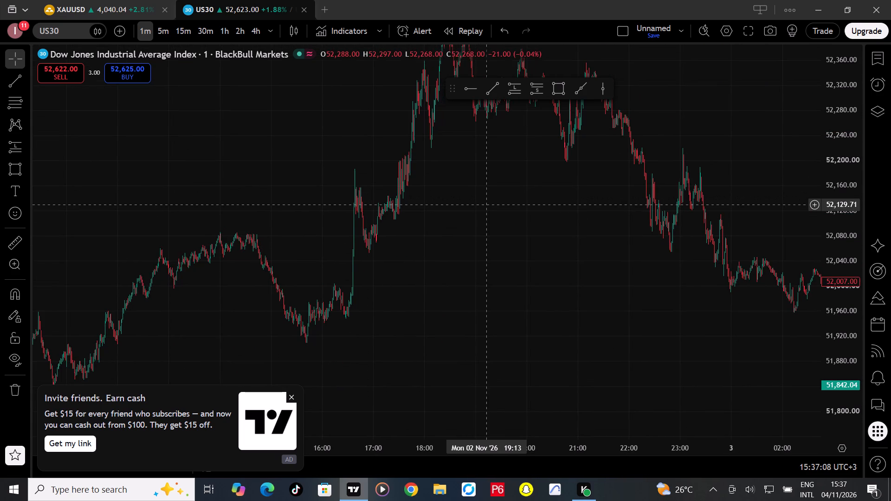
Place a vertical line at 16:00 on 2 November to mark the start of the hourly range.
drag(486, 205, 678, 182)
drag(503, 215, 515, 197)
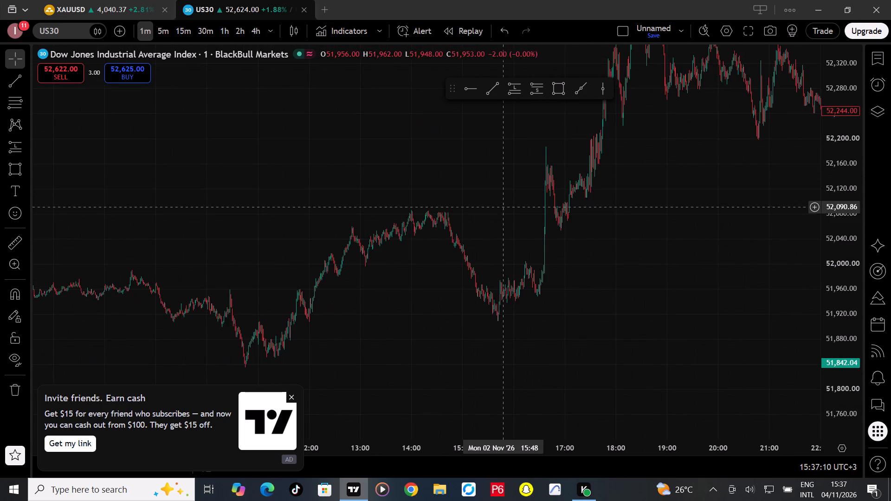
drag(515, 197, 526, 188)
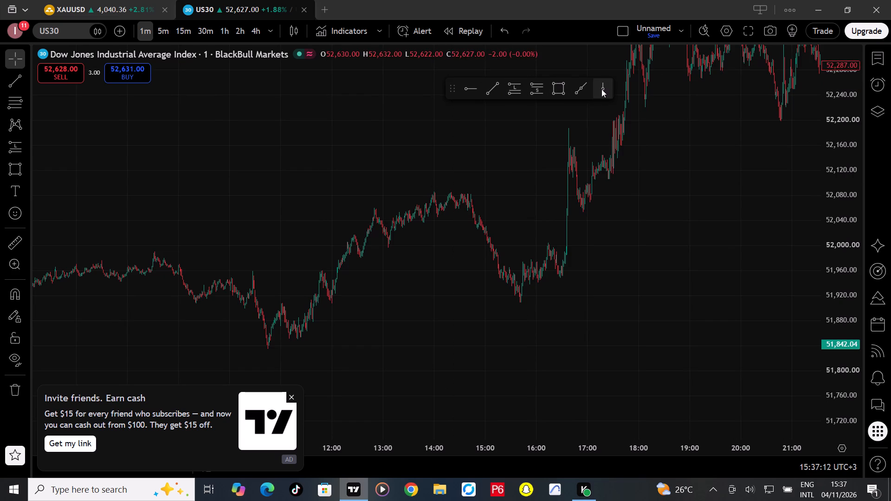
click(601, 89)
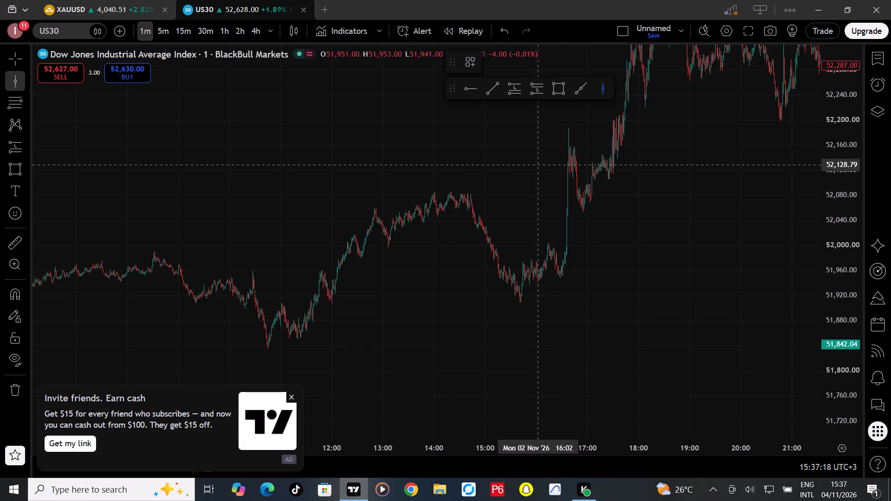
click(536, 167)
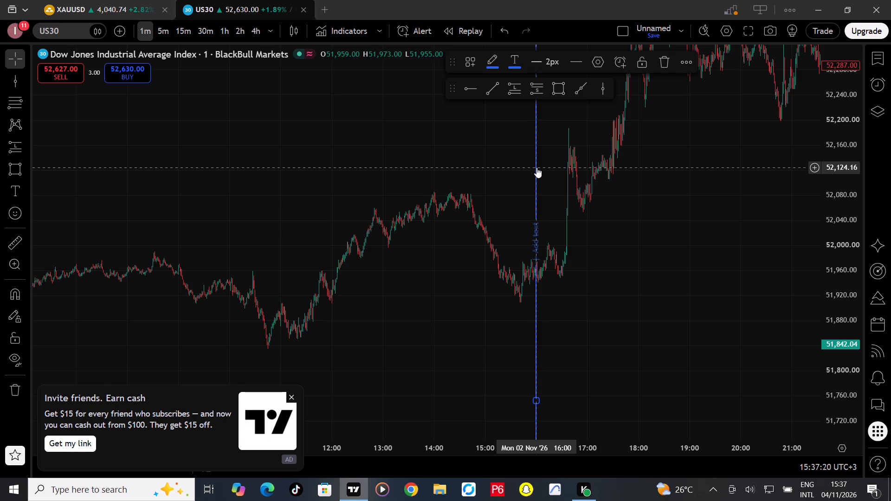
Place a second vertical line at 17:00 on 2 November to mark the end of the hourly range.
drag(709, 226, 658, 267)
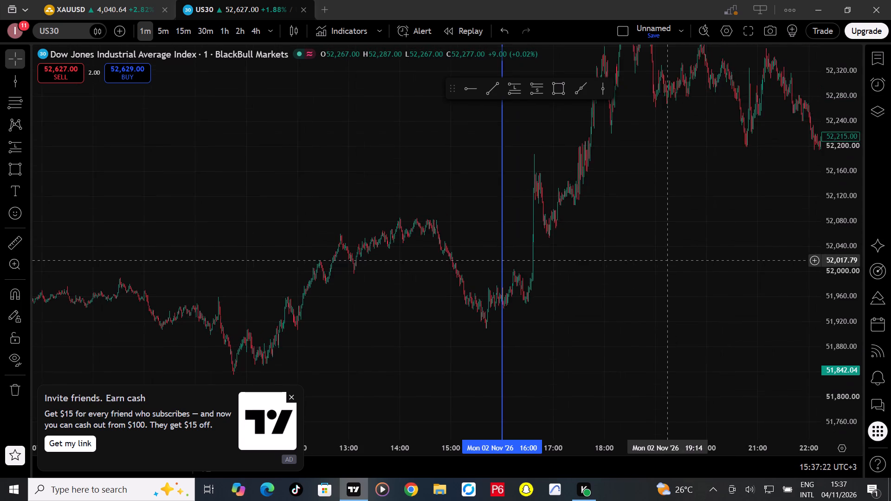
drag(658, 267, 626, 313)
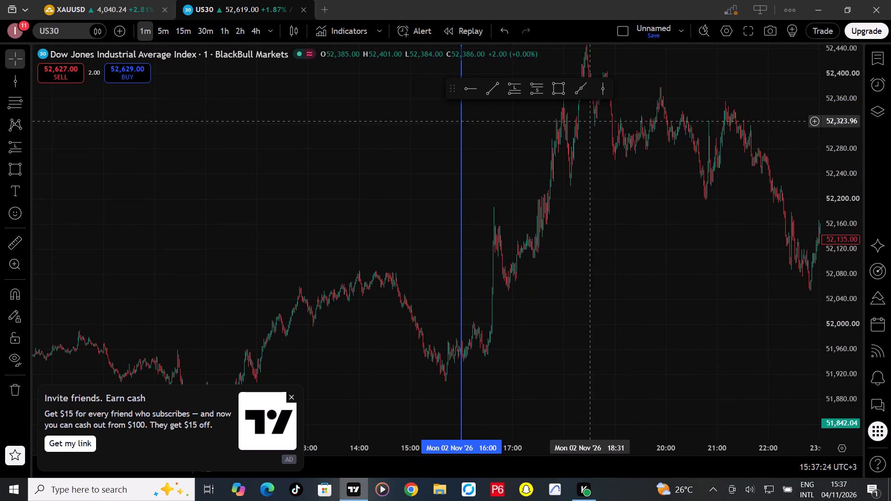
click(604, 93)
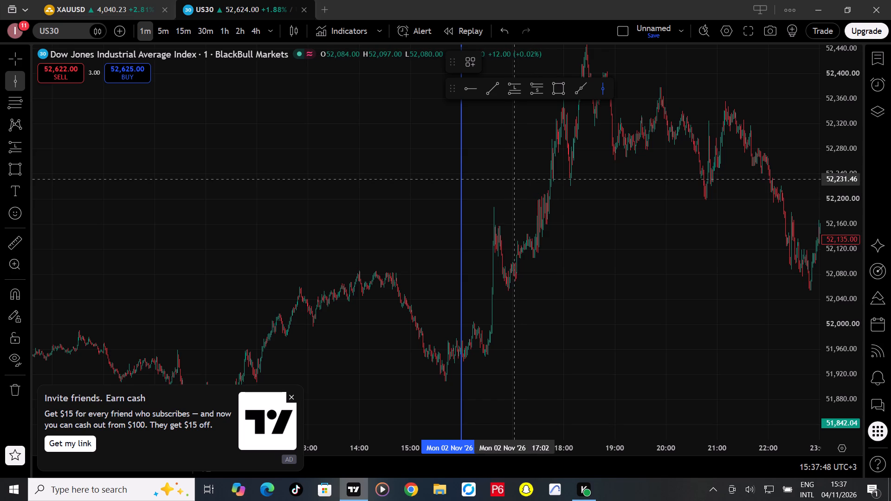
click(512, 179)
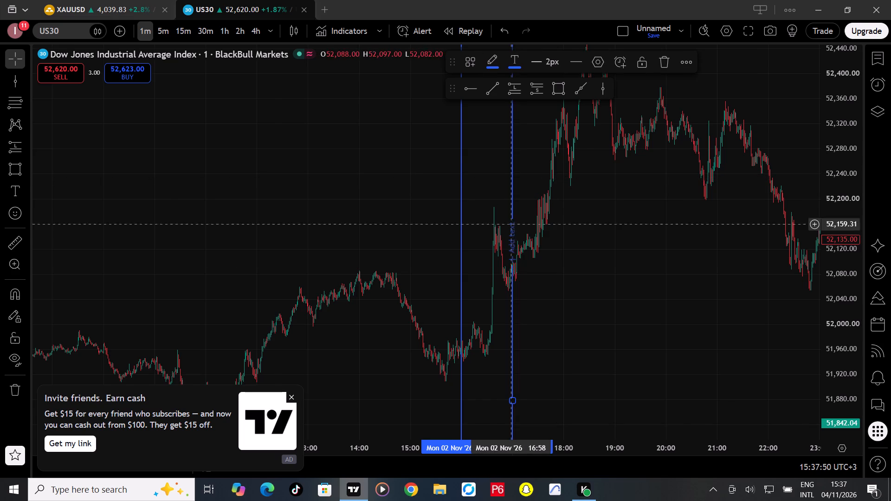
Examine how price behaves around and after the 16:00–17:00 range on 2 November.
scroll(500, 262, up, 6)
drag(475, 265, 567, 218)
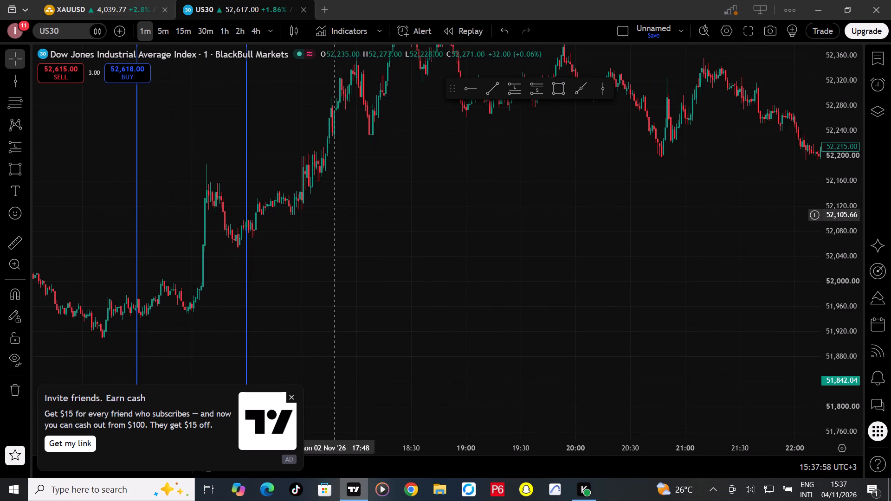
scroll(479, 202, down, 2)
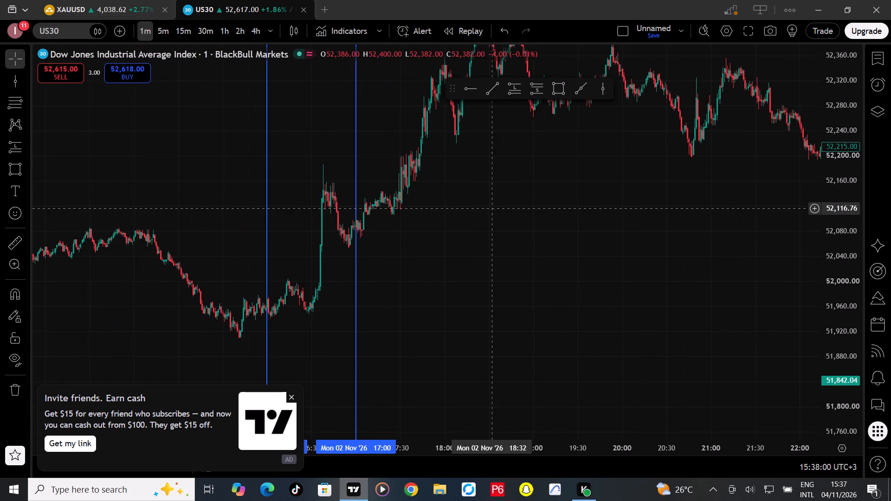
drag(559, 220, 613, 229)
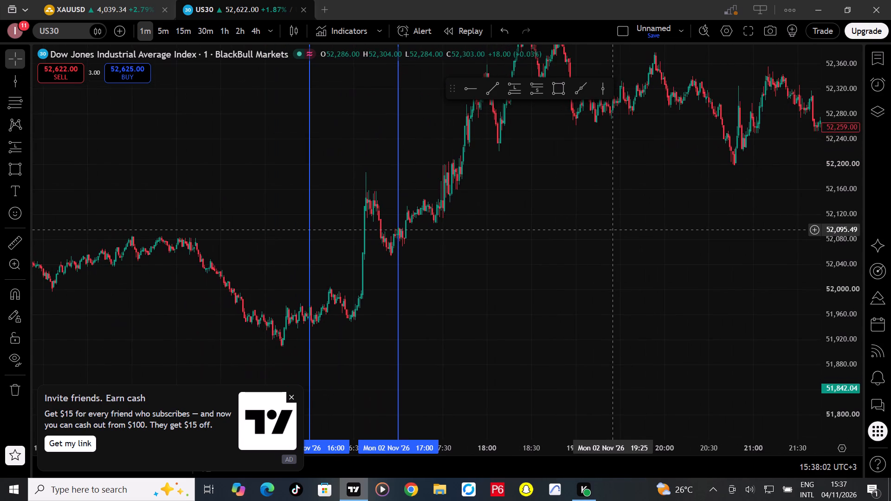
drag(613, 229, 614, 255)
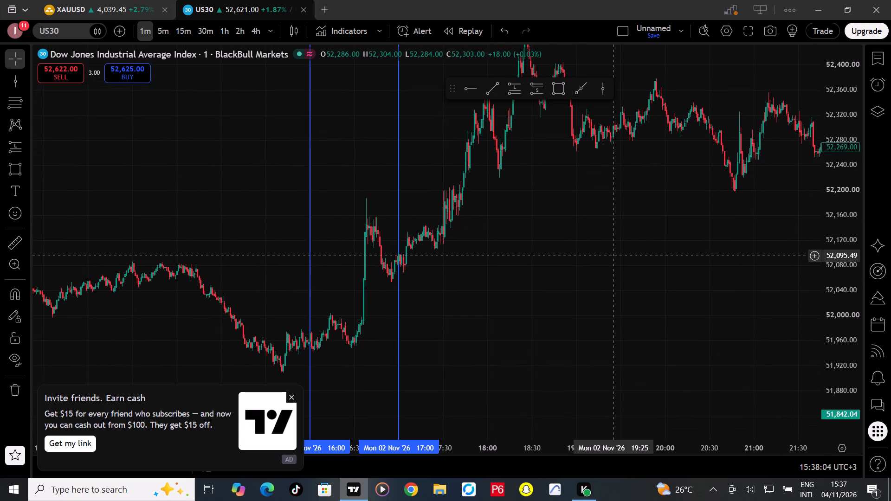
drag(614, 255, 614, 253)
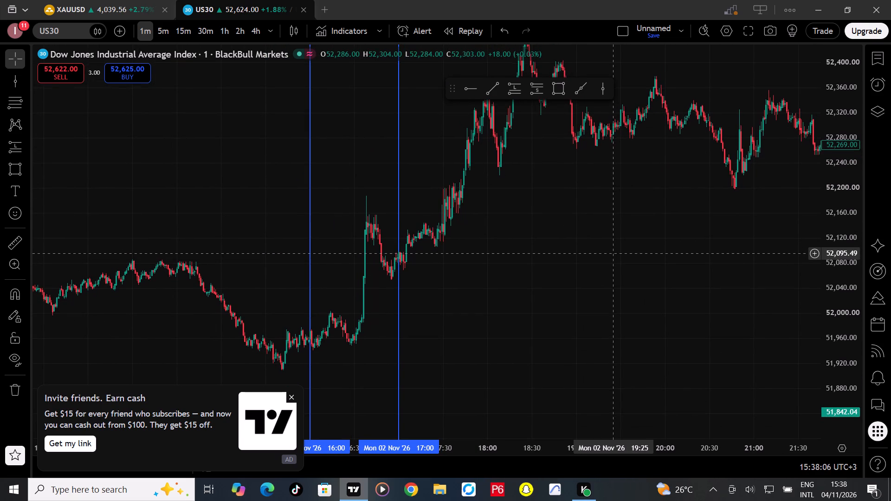
drag(614, 253, 670, 226)
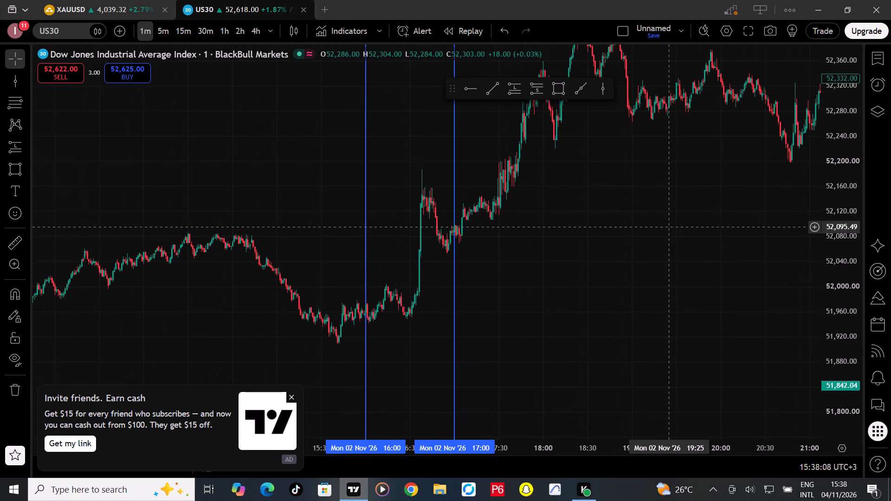
drag(670, 226, 739, 199)
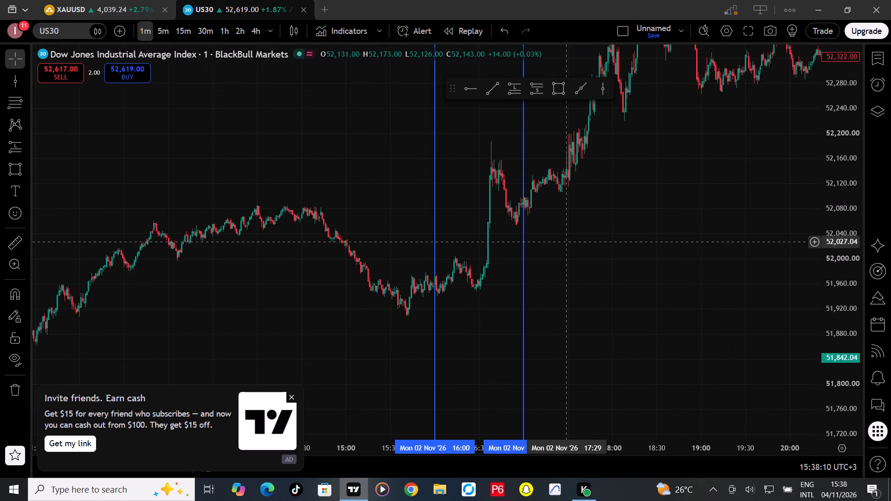
Go back to the 30 October session and place a vertical line at 17:00.
drag(569, 239, 776, 179)
scroll(381, 229, down, 5)
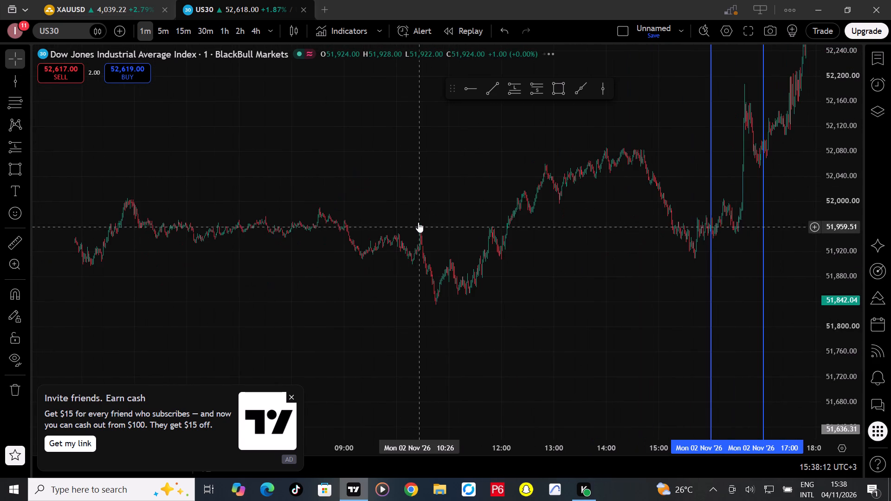
drag(411, 201, 749, 146)
drag(451, 262, 650, 251)
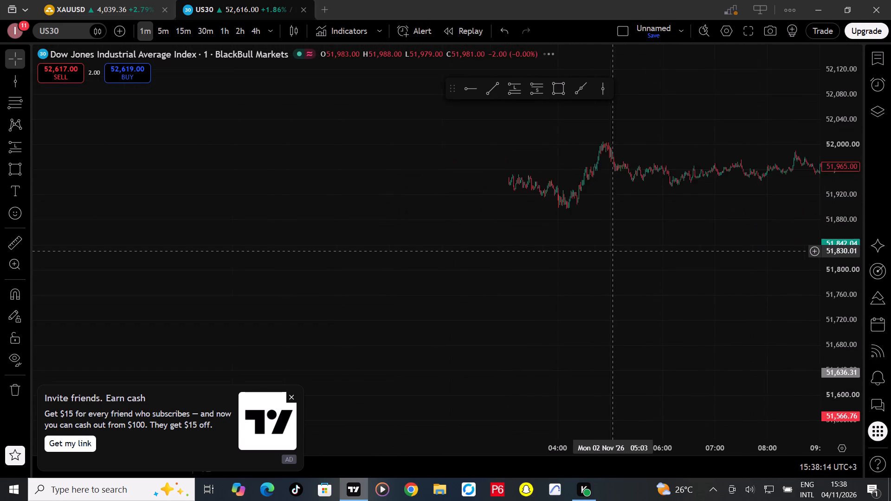
scroll(650, 251, down, 2)
drag(648, 276, 715, 220)
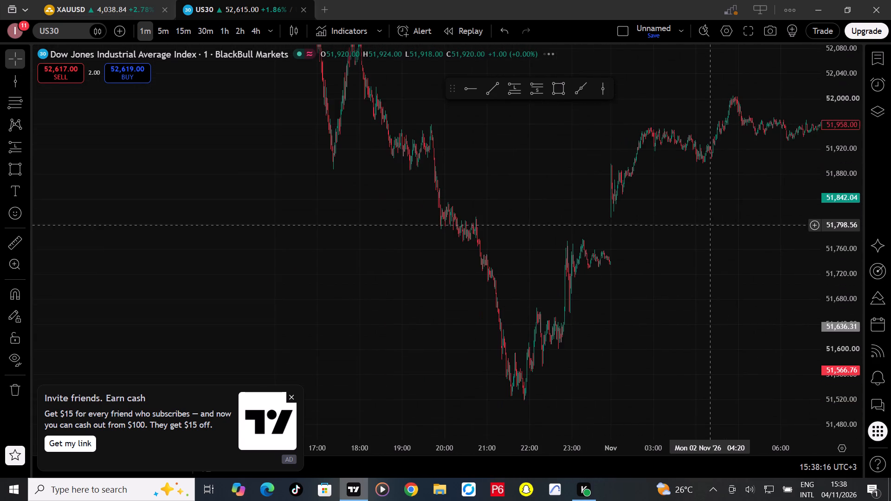
drag(715, 220, 568, 264)
drag(500, 270, 544, 254)
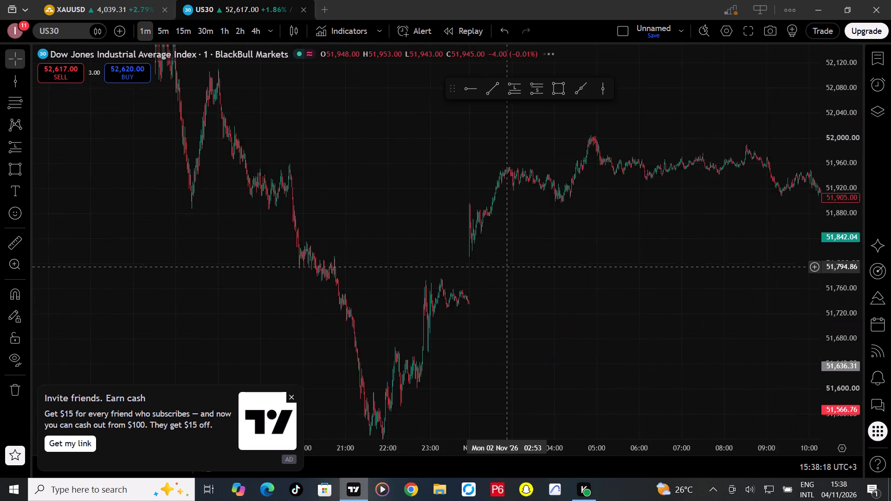
drag(544, 254, 701, 183)
drag(488, 254, 499, 254)
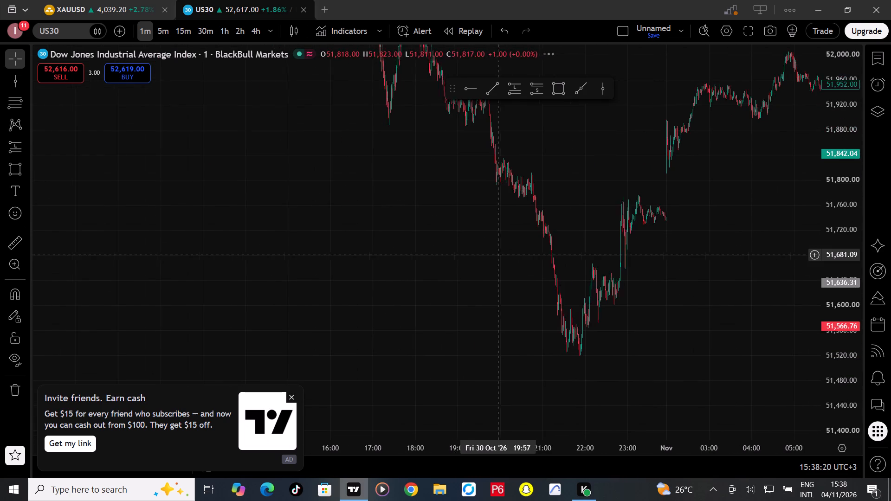
drag(499, 254, 668, 284)
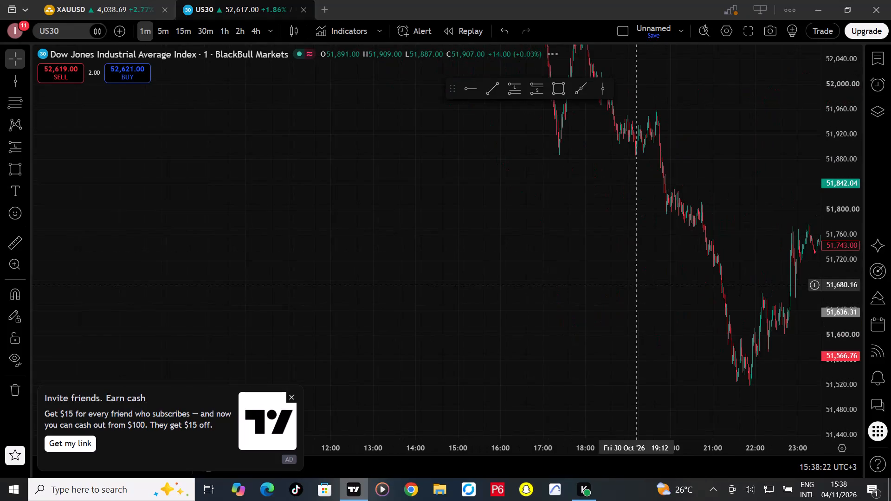
click(570, 273)
scroll(558, 266, up, 4)
drag(558, 266, 669, 310)
click(604, 95)
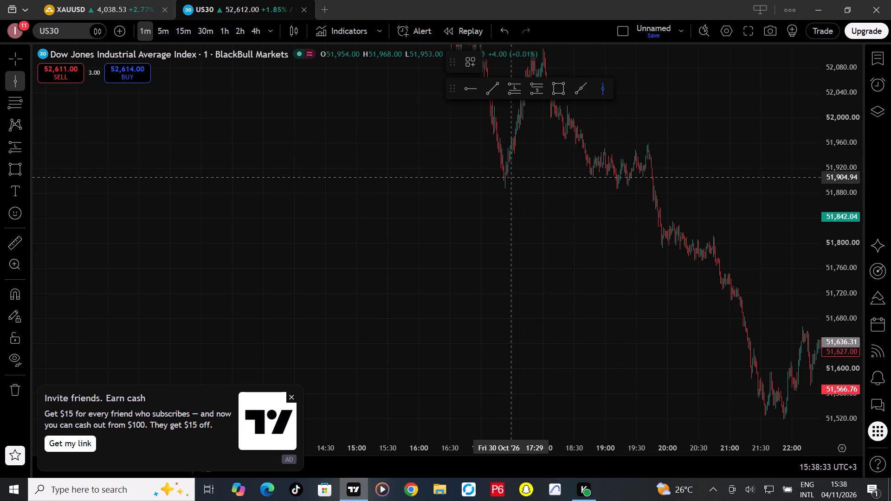
click(481, 181)
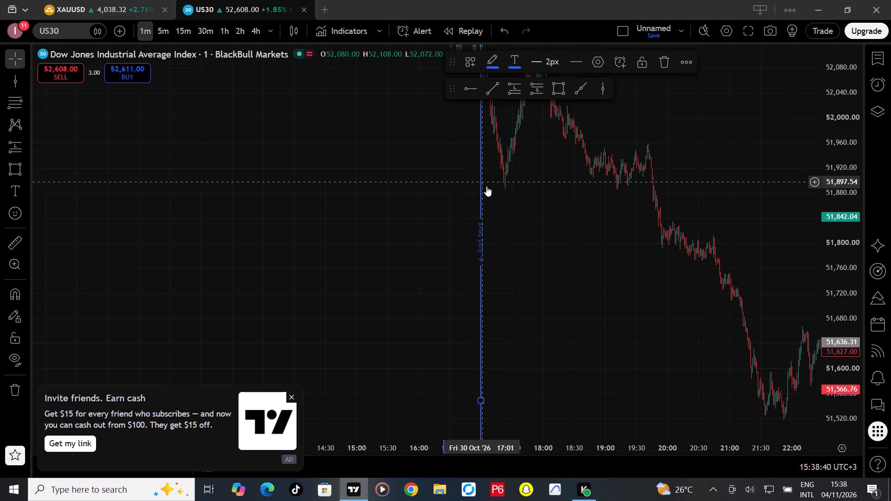
Place a second vertical line at 16:00 on 30 October to mark the start of the hourly range.
drag(546, 206, 666, 367)
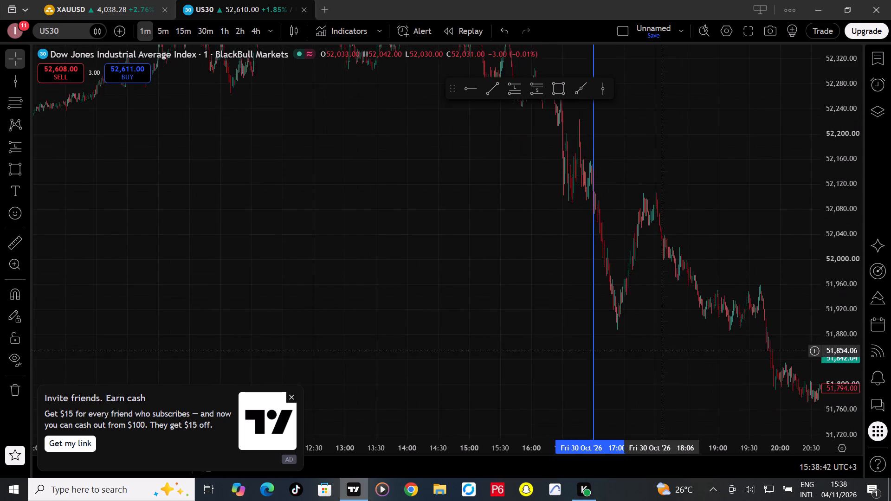
scroll(460, 246, up, 6)
drag(568, 184, 725, 218)
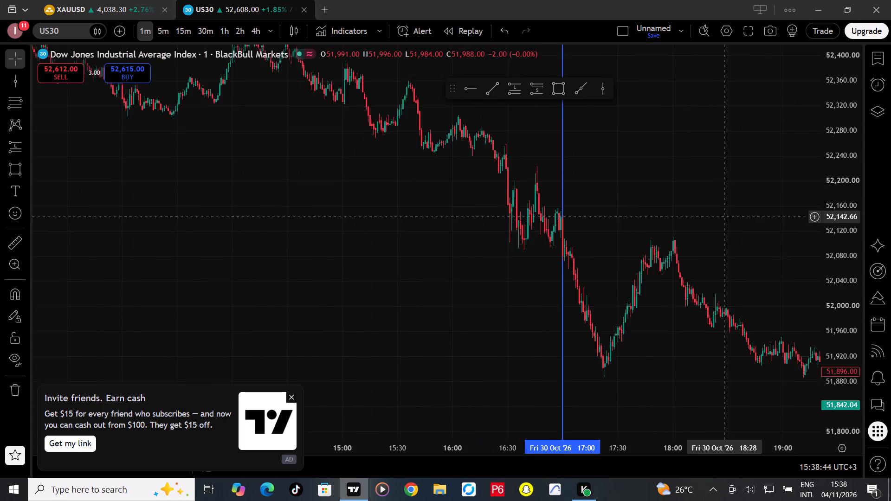
drag(725, 218, 766, 242)
click(599, 90)
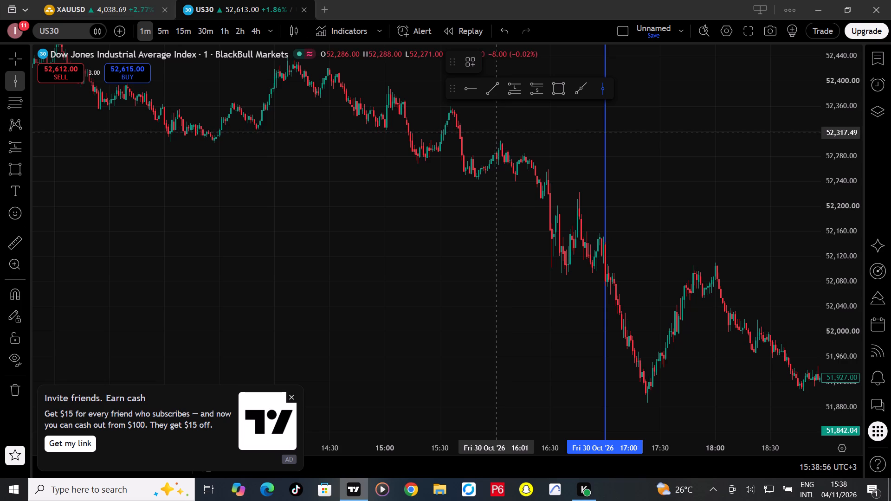
click(495, 135)
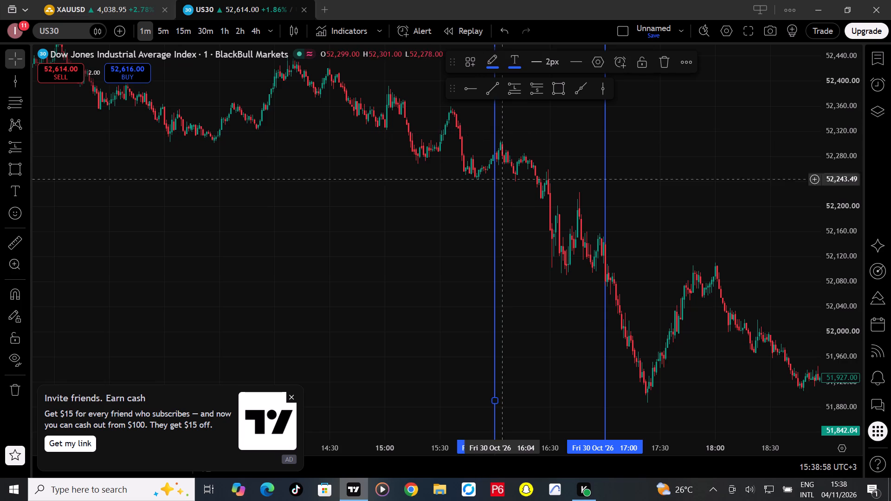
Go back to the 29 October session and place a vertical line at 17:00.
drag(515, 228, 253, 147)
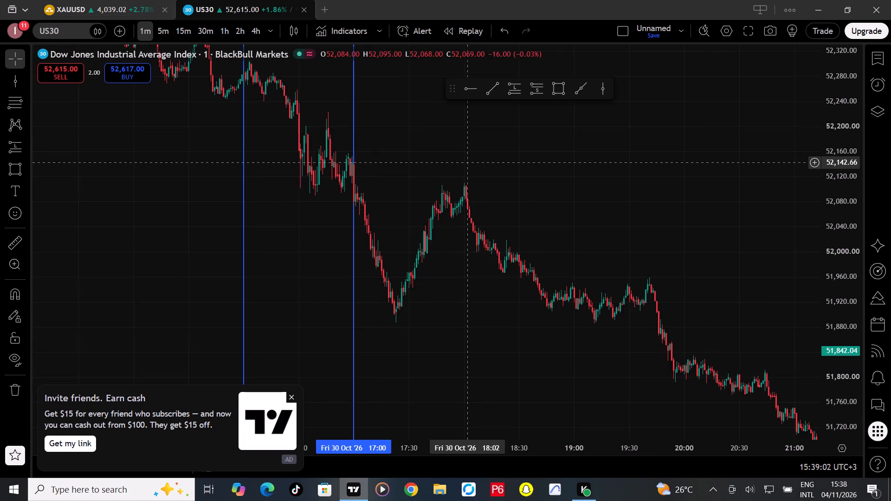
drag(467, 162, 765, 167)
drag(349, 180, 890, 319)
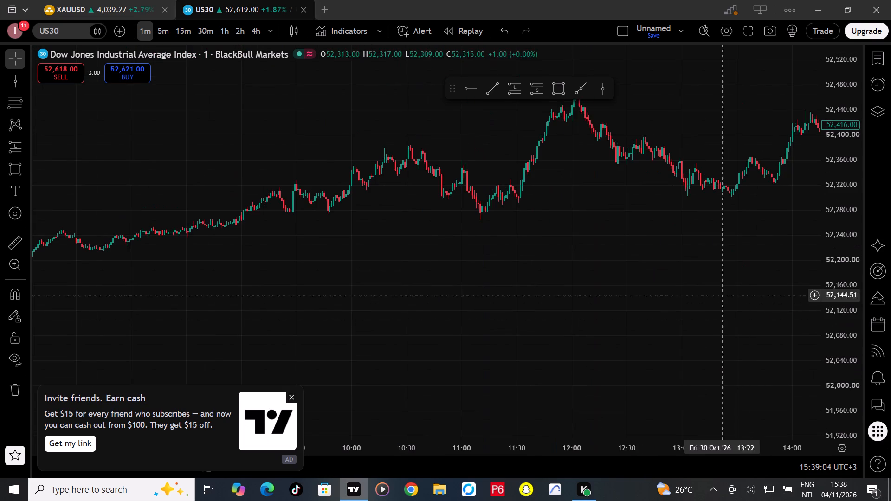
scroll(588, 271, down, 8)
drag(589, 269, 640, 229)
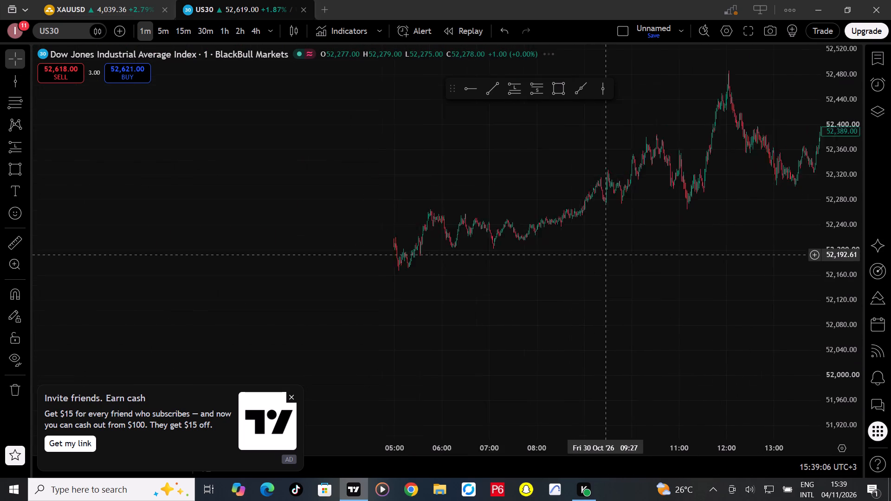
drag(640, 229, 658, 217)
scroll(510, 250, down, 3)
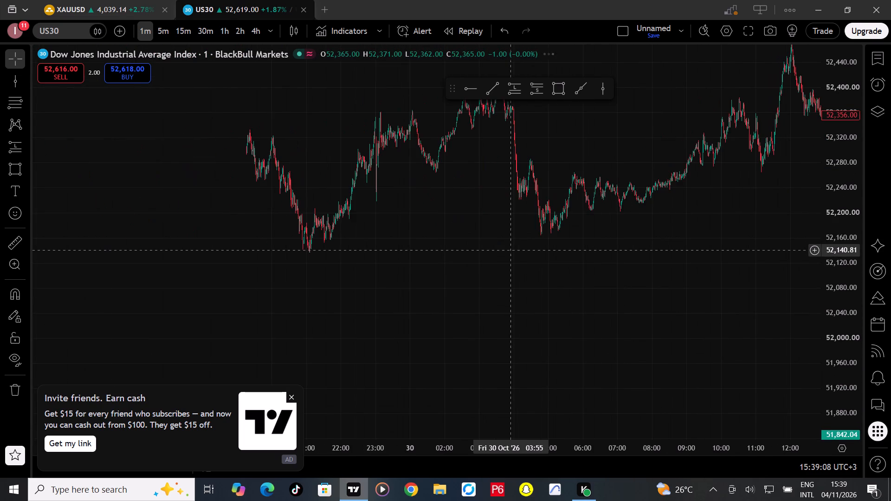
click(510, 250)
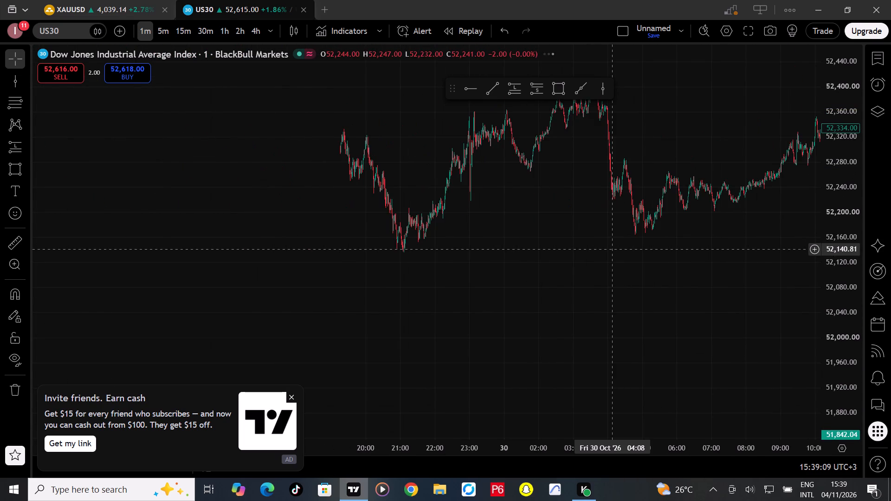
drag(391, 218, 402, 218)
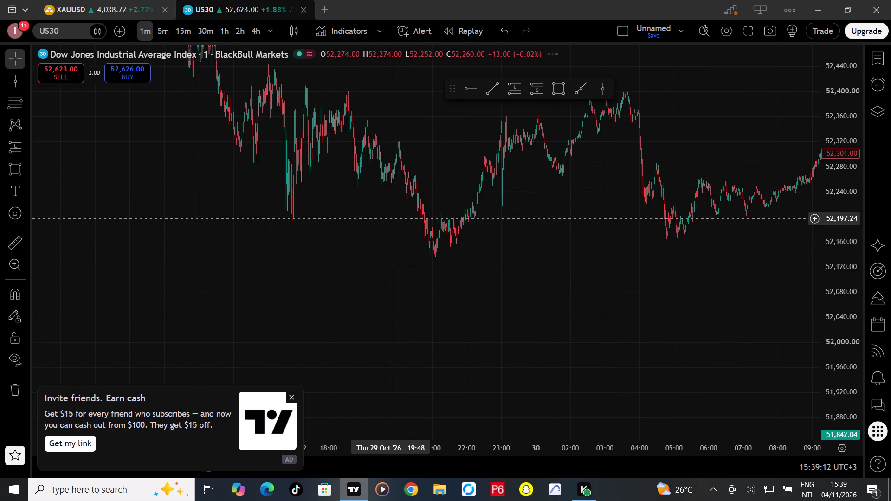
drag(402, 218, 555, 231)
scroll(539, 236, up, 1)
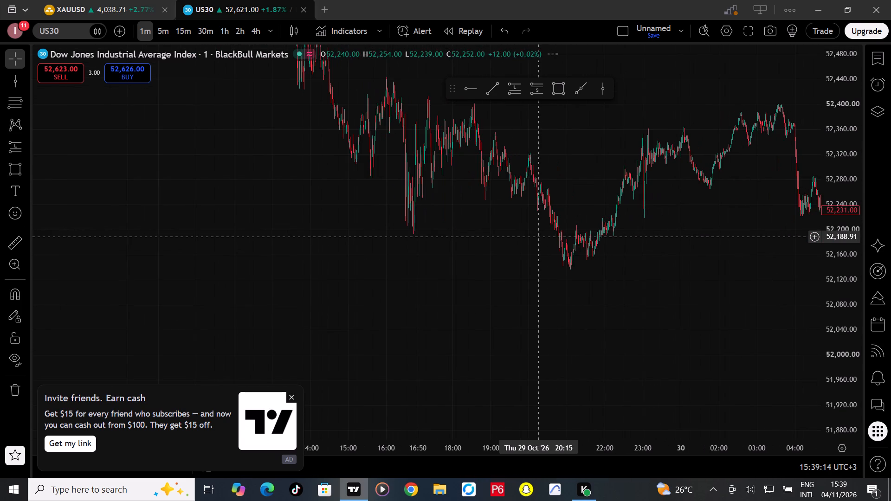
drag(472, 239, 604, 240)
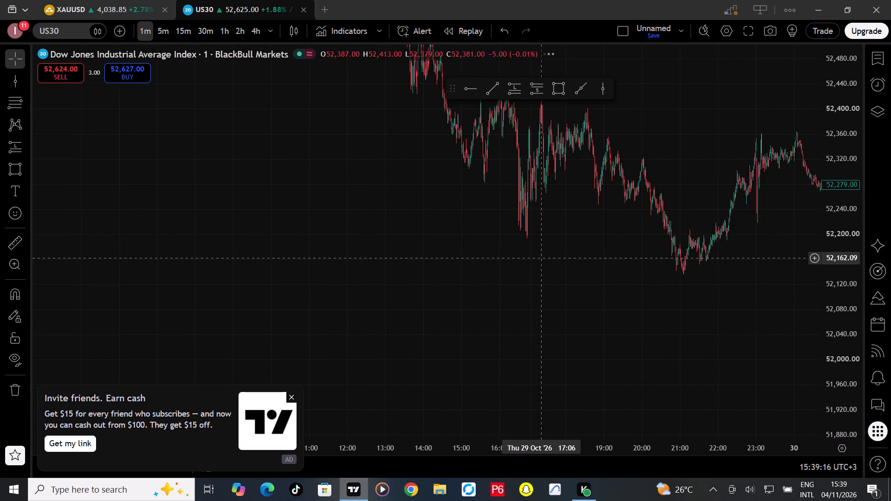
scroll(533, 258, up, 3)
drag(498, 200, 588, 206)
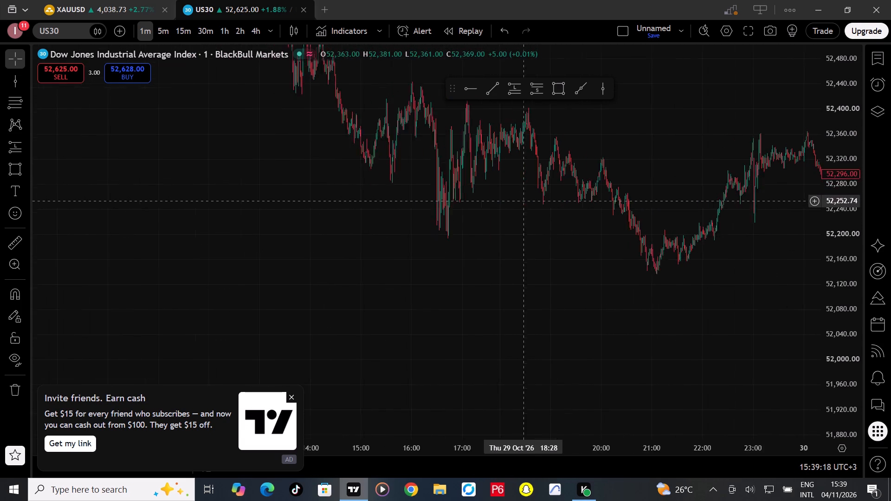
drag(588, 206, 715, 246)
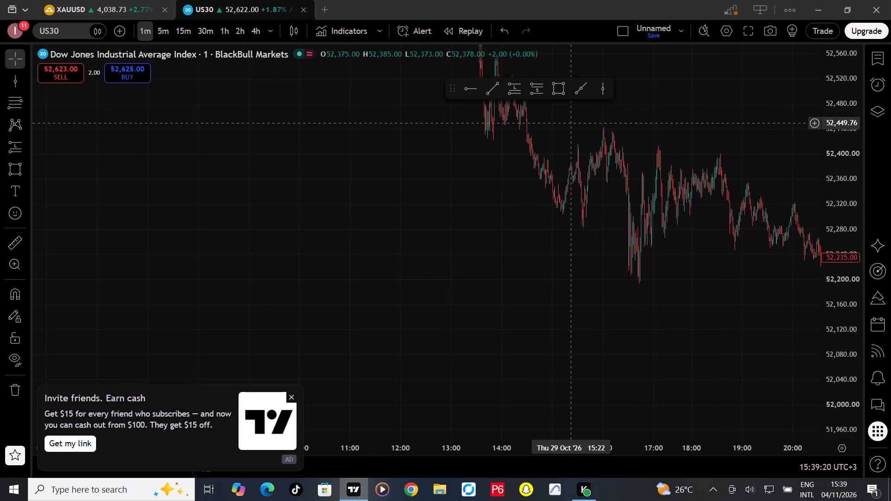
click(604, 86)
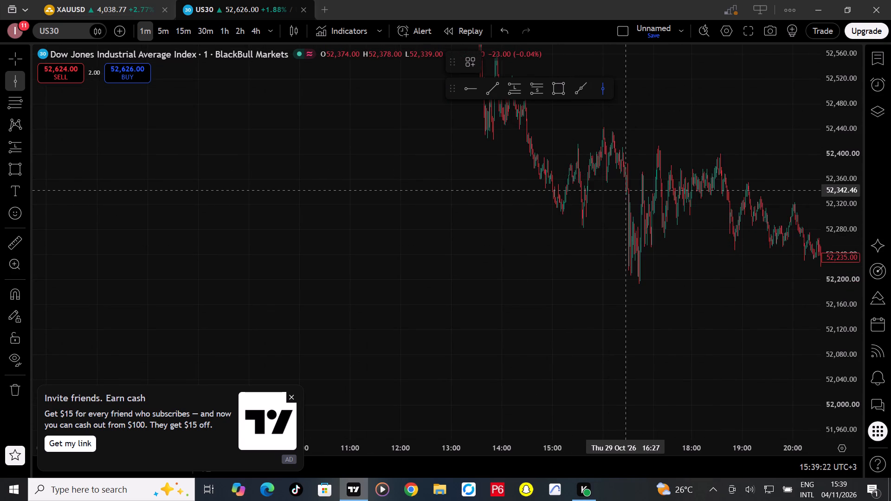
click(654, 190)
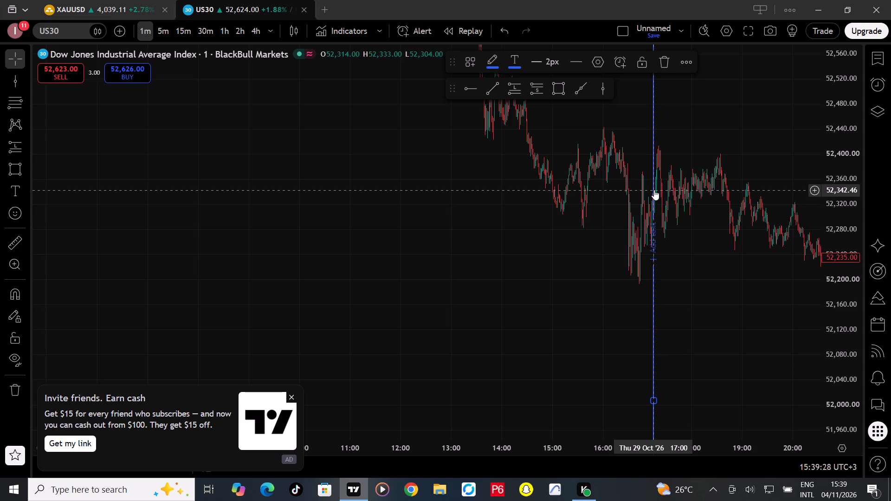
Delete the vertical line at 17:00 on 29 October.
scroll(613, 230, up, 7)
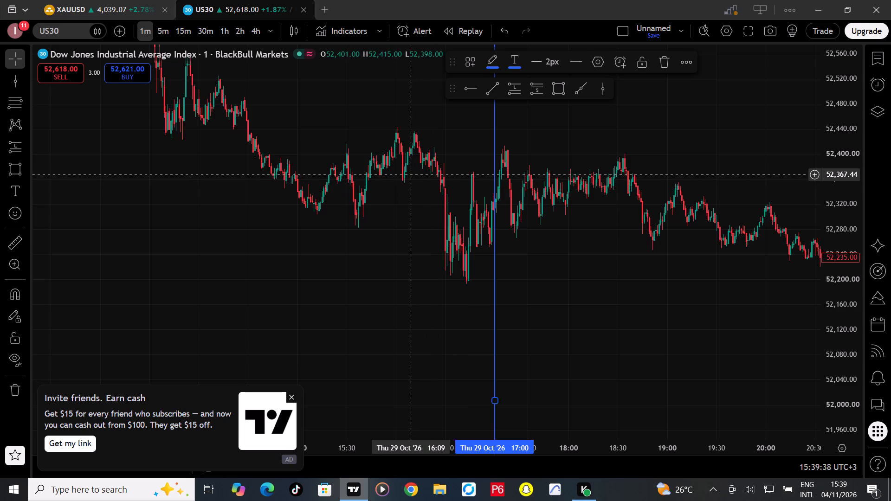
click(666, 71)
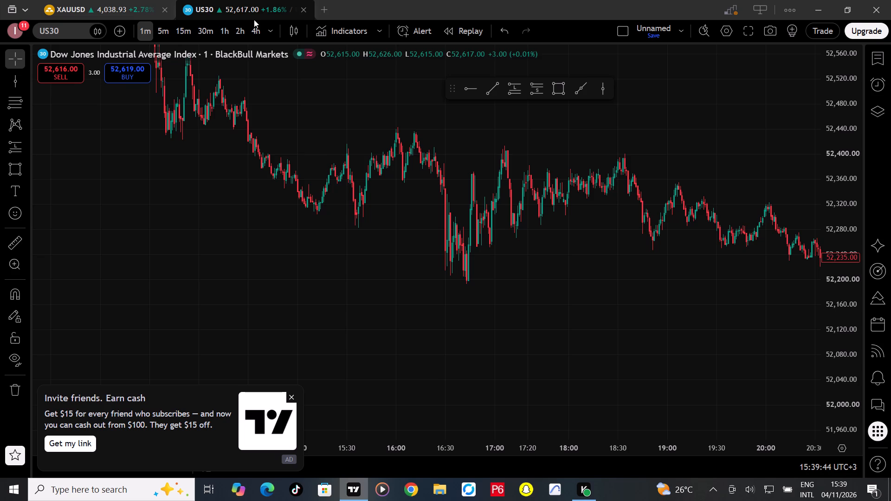
Close the US30 chart tab.
click(302, 7)
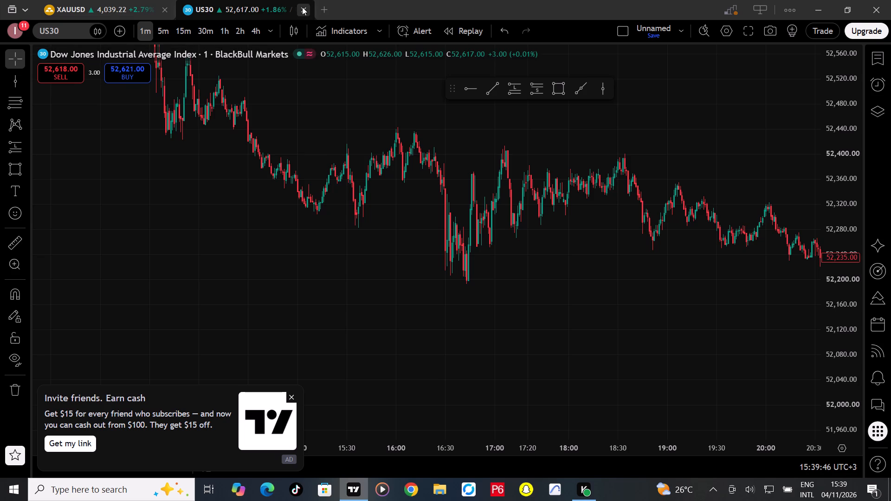